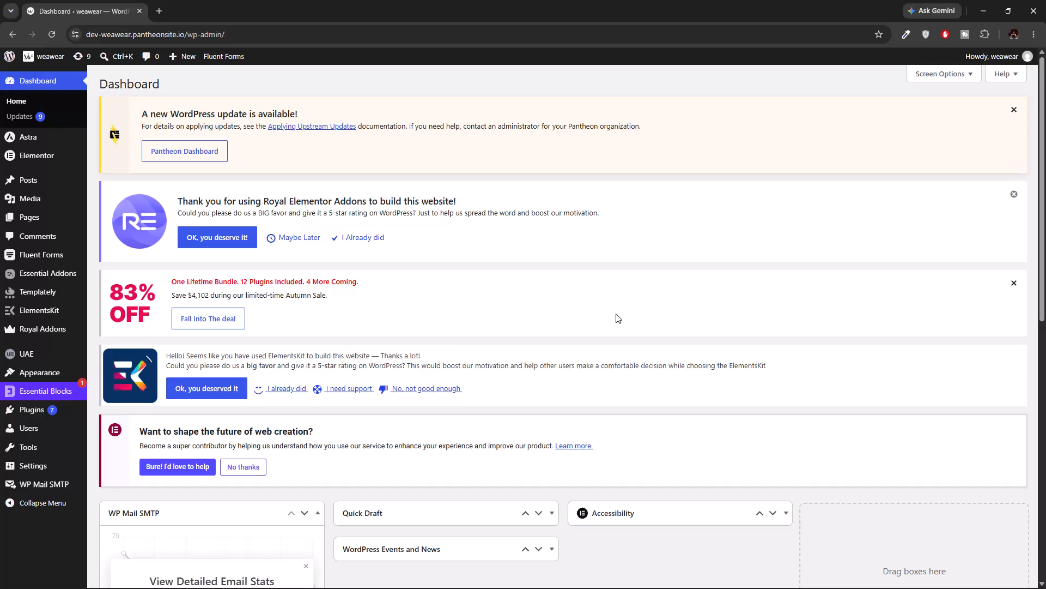
Open the live weawear site in a new tab and view its home page.
{"action": "right_click", "coordinate": [40, 53]}
{"action": "left_click", "coordinate": [62, 62]}
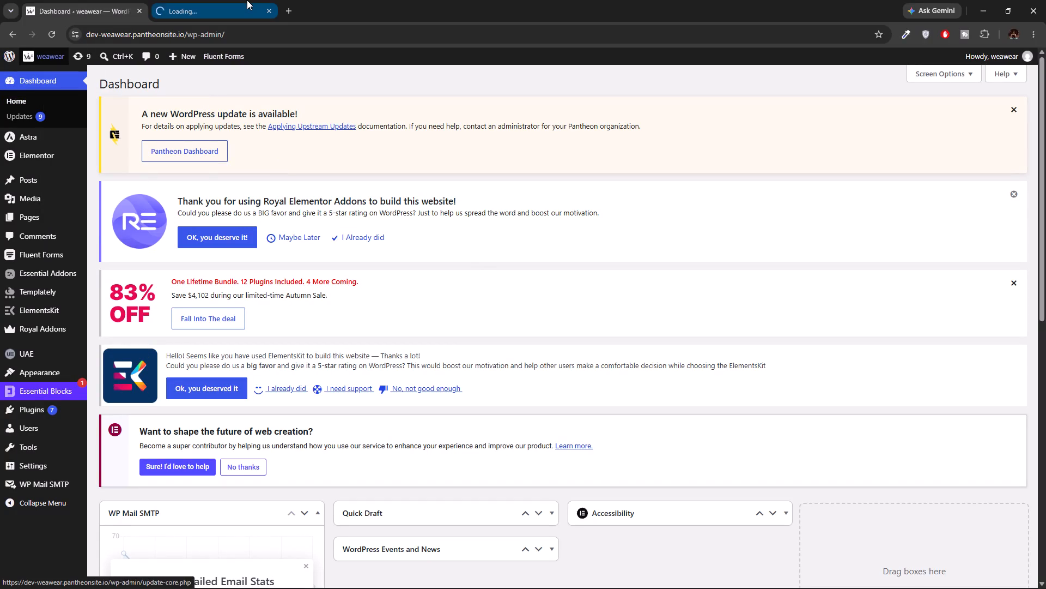
{"action": "left_click", "coordinate": [215, 0]}
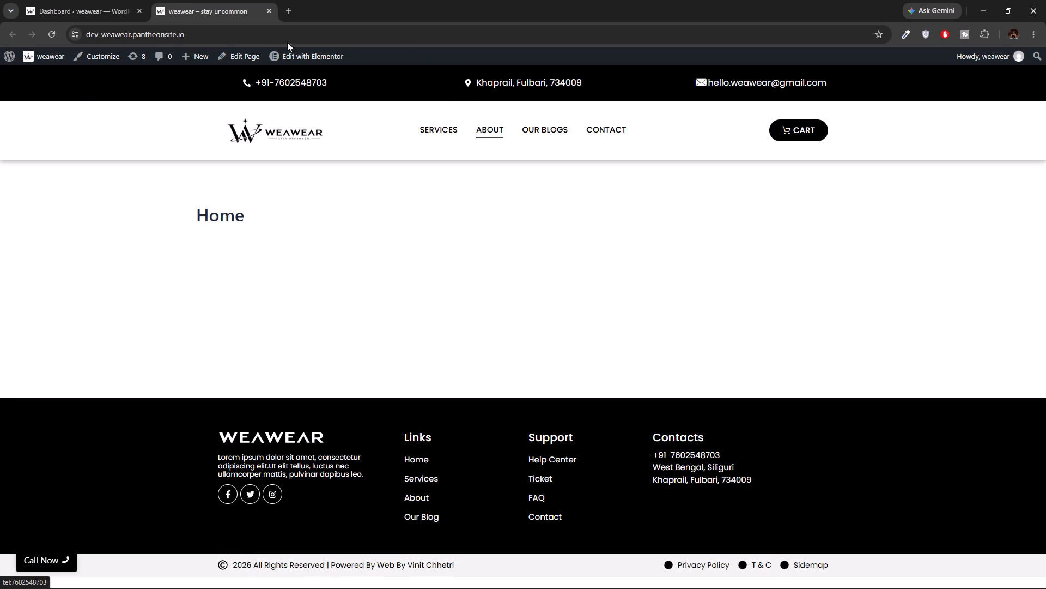
Return to the WordPress dashboard and open the list of all pages.
{"action": "left_click", "coordinate": [106, 0]}
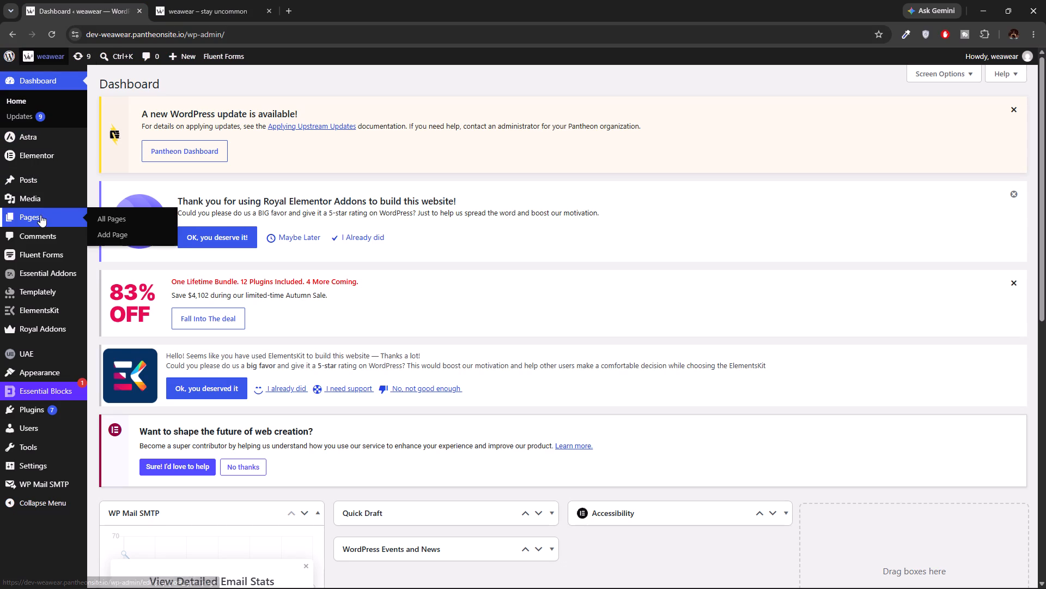
{"action": "left_click", "coordinate": [40, 215]}
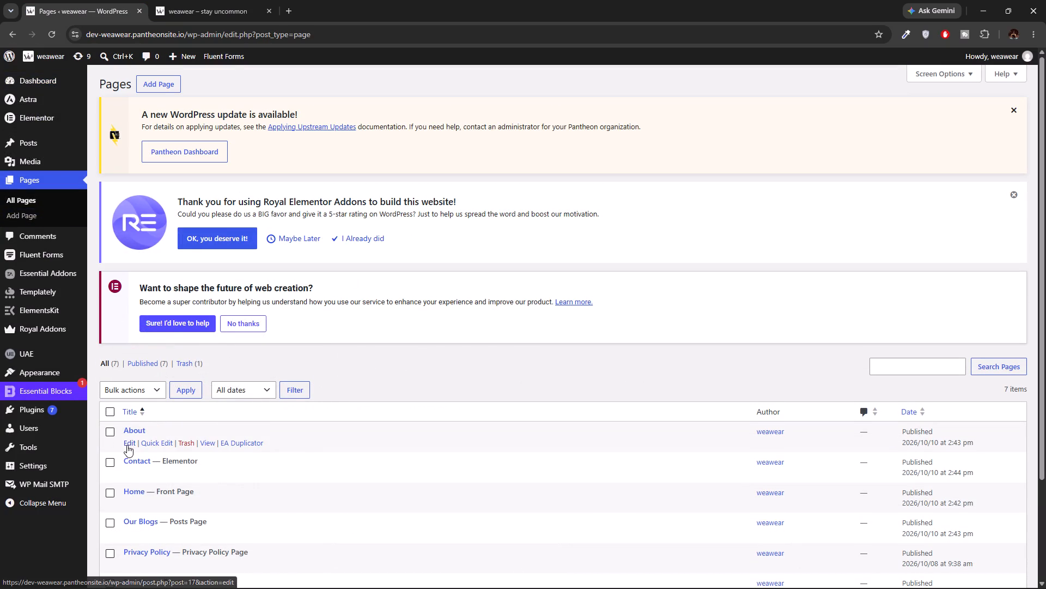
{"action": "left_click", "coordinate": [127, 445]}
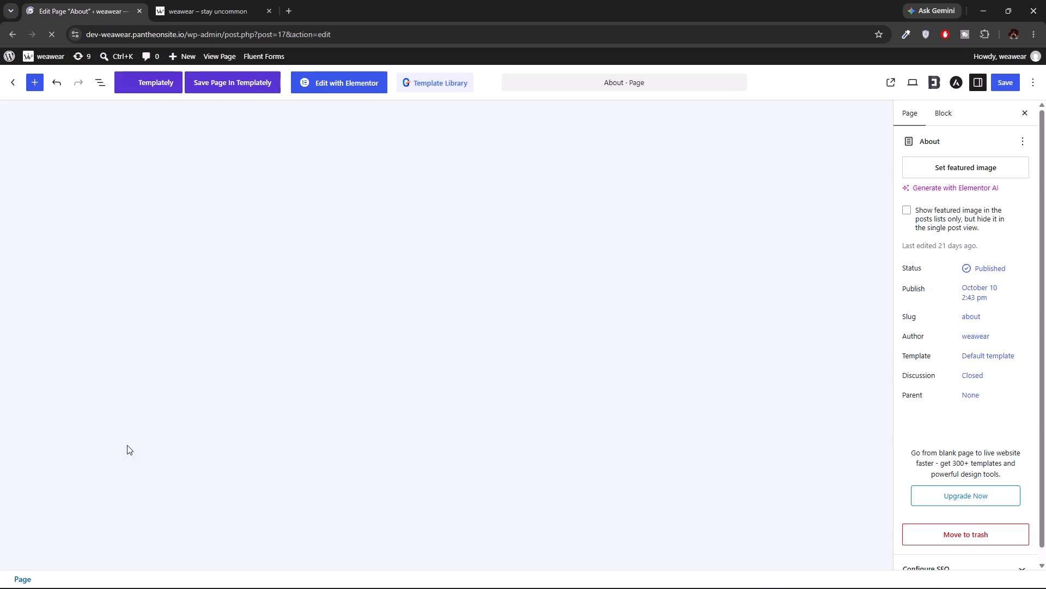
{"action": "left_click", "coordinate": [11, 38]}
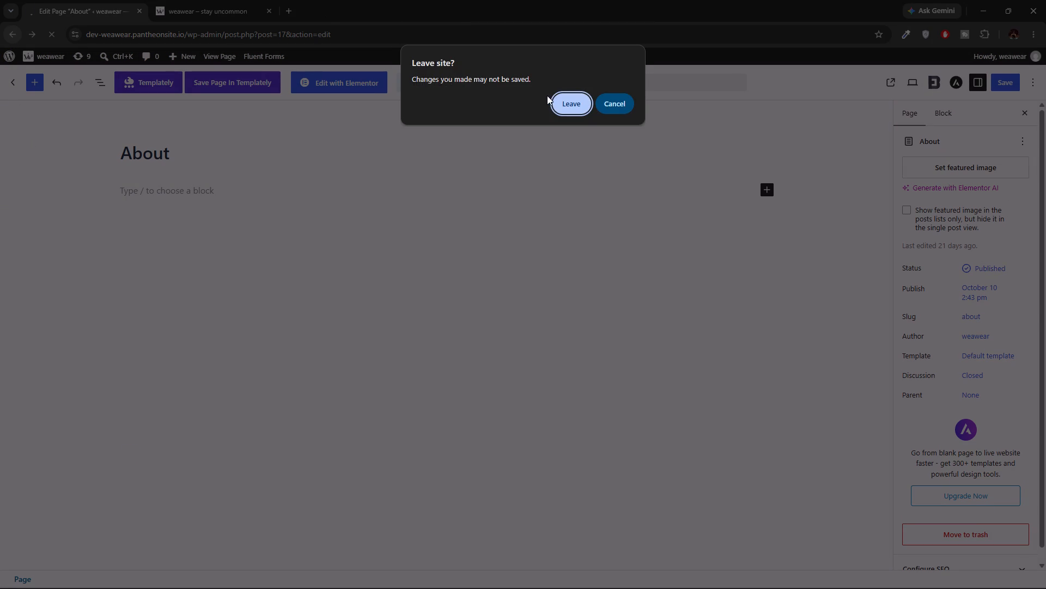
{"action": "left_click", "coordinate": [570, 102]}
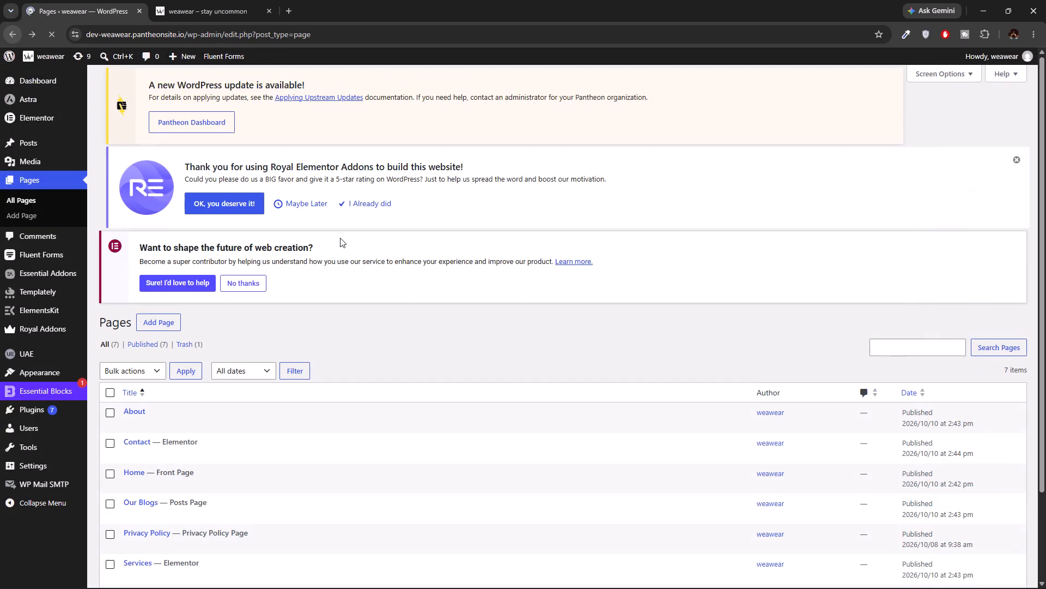
Open the About page's editor in a new tab and place that tab directly after the Pages tab.
{"action": "right_click", "coordinate": [131, 441]}
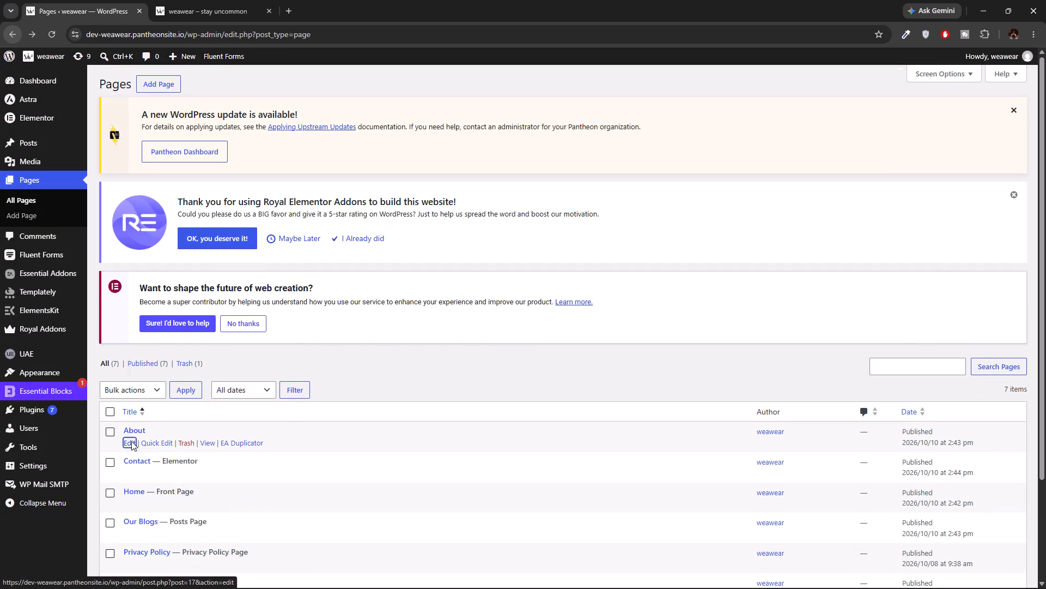
{"action": "left_click", "coordinate": [179, 288]}
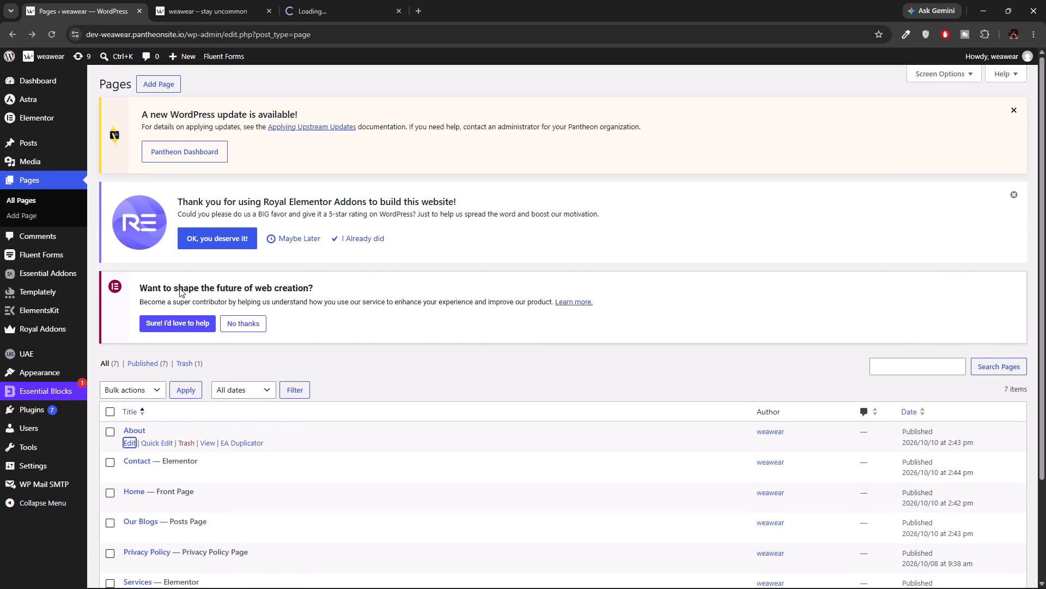
{"action": "left_click", "coordinate": [331, 0]}
{"action": "left_click_drag", "start_coordinate": [331, 0], "coordinate": [220, 0]}
Switch to the live site and look through its Services page, from the banner to the collection cards.
{"action": "left_click", "coordinate": [329, 0]}
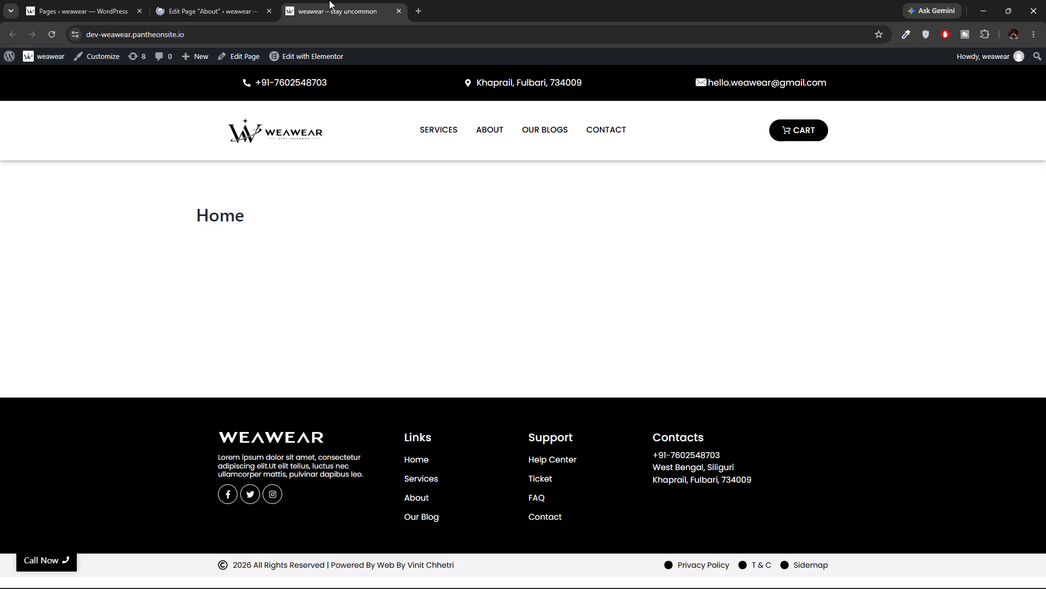
{"action": "left_click", "coordinate": [443, 119]}
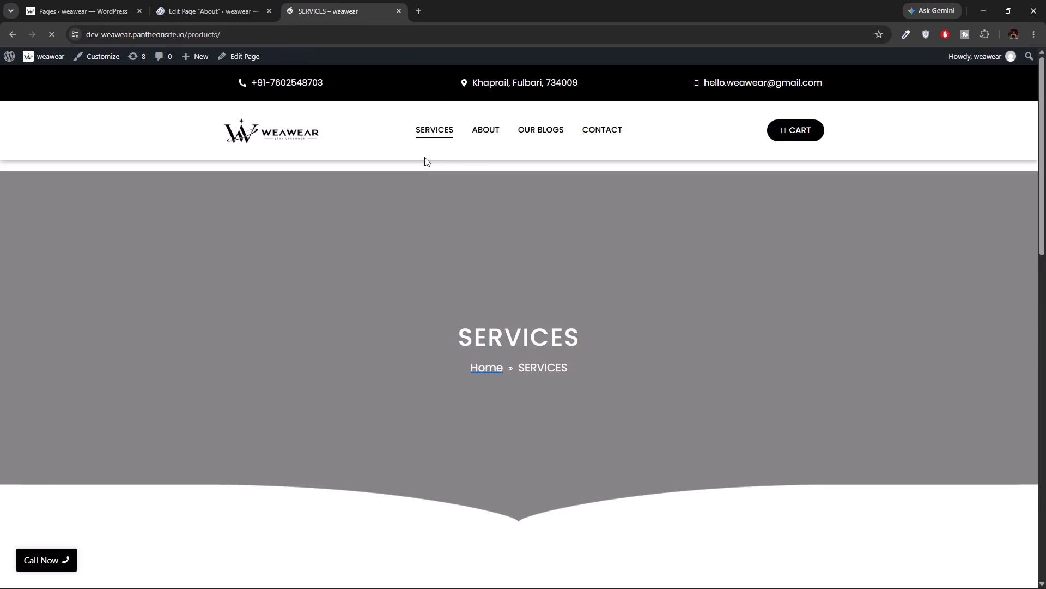
{"action": "scroll", "coordinate": [423, 312], "scroll_direction": "down", "scroll_amount": 5}
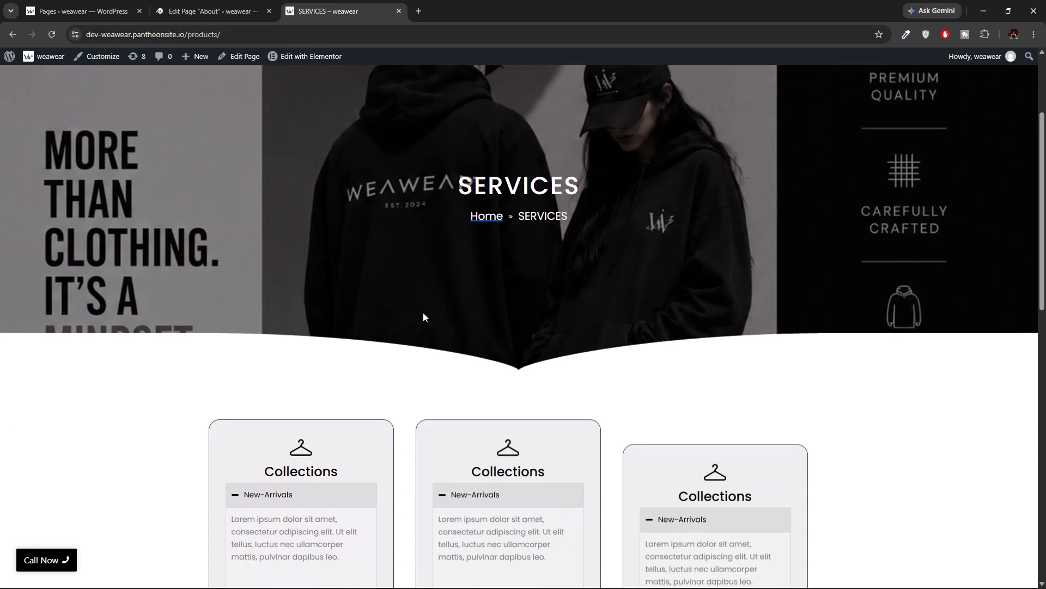
{"action": "scroll", "coordinate": [423, 312], "scroll_direction": "down", "scroll_amount": 7}
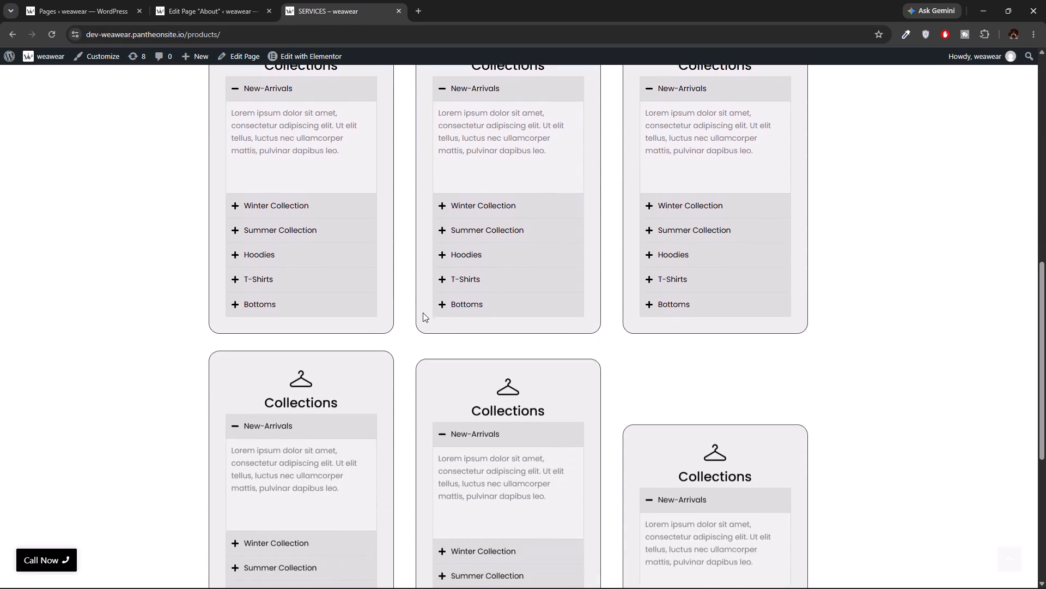
{"action": "scroll", "coordinate": [423, 312], "scroll_direction": "up", "scroll_amount": 2}
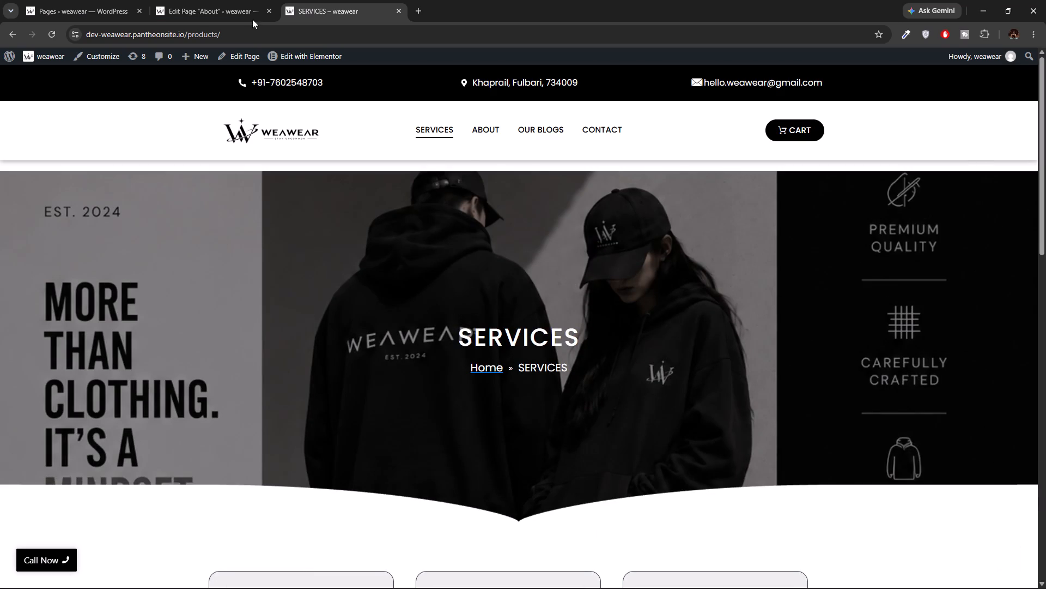
Return to the About page's editor and open the page in Elementor, leaving the WordPress editor without saving.
{"action": "left_click", "coordinate": [243, 0]}
{"action": "left_click", "coordinate": [341, 92]}
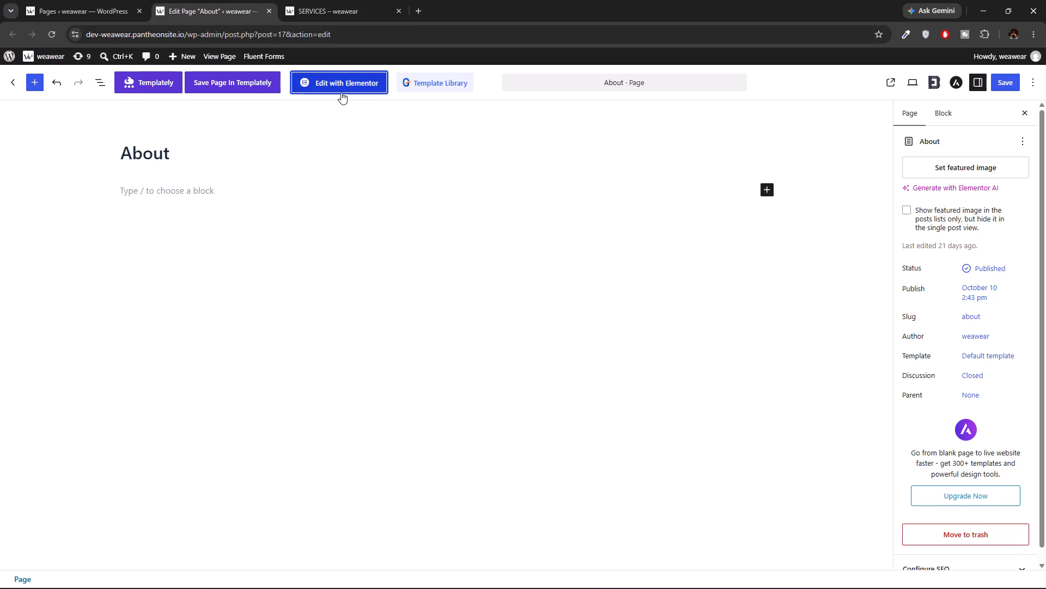
{"action": "left_click", "coordinate": [570, 93]}
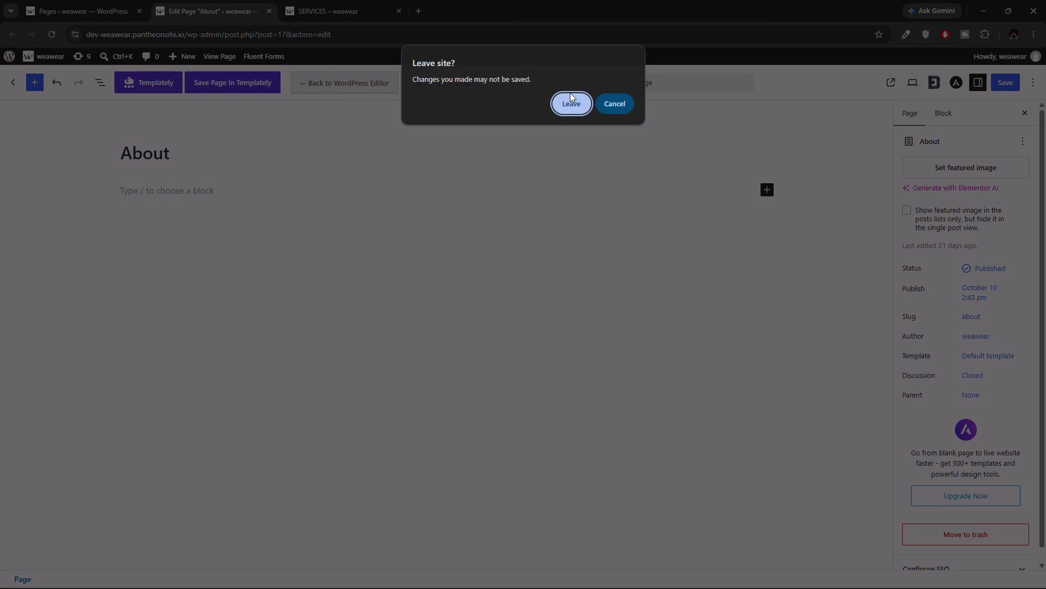
{"action": "left_click", "coordinate": [573, 97]}
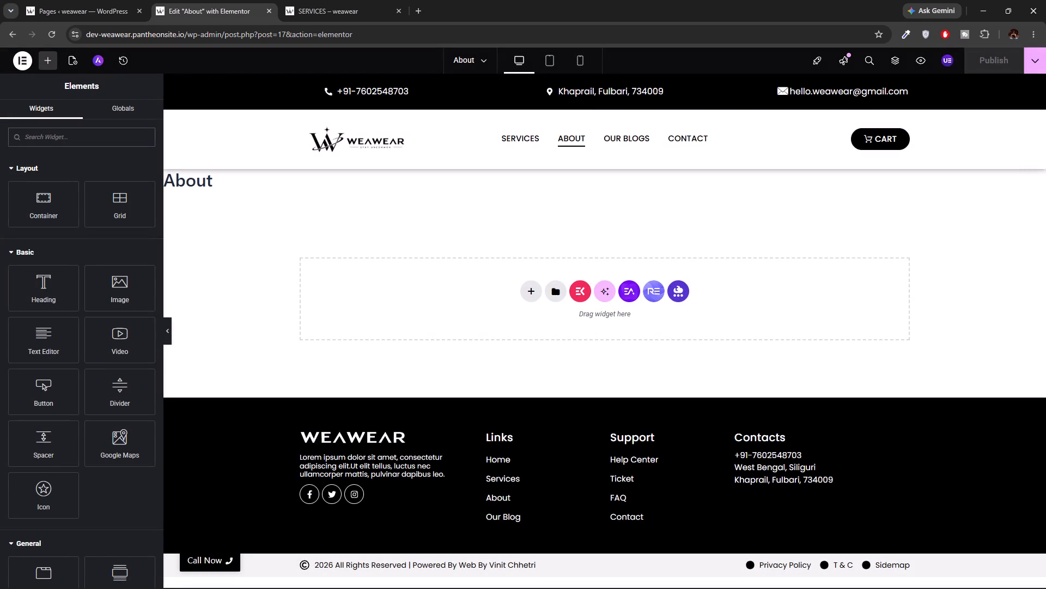
Hide the page title in the About page's settings.
{"action": "left_click", "coordinate": [76, 58]}
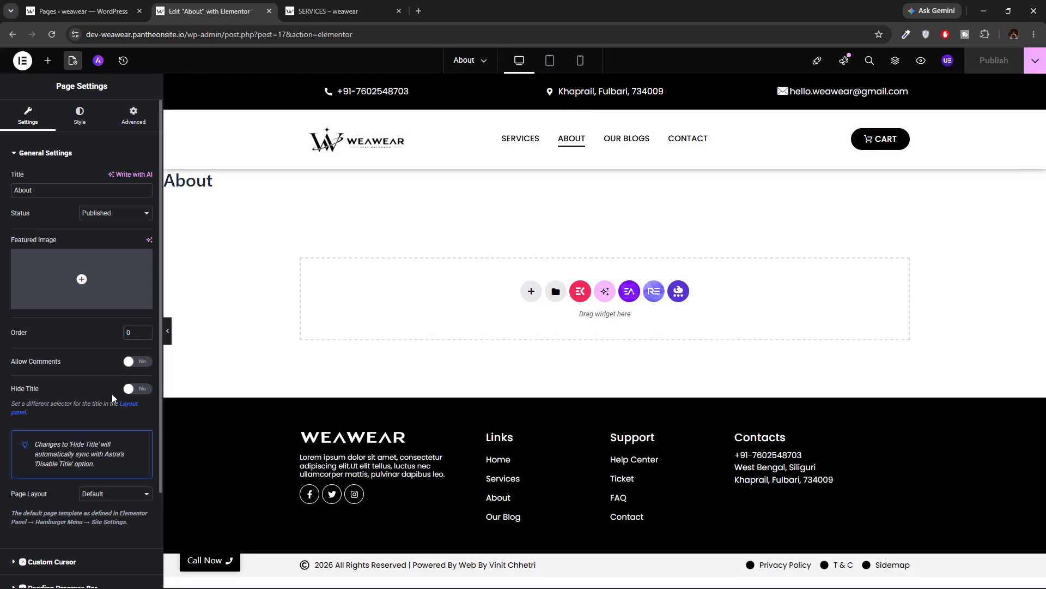
{"action": "left_click", "coordinate": [137, 384]}
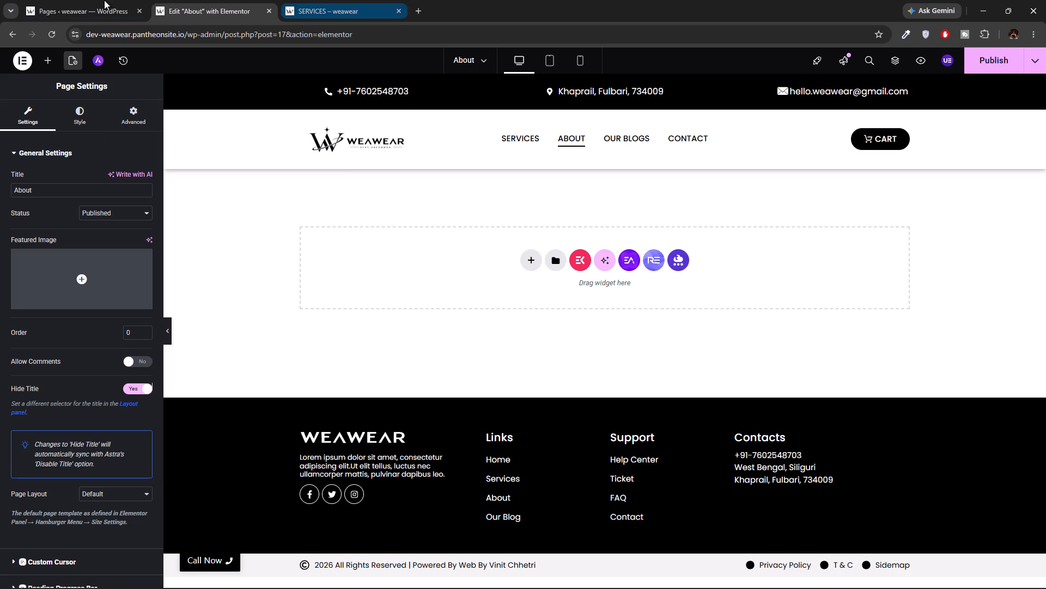
Go to the Contact page on the live site and open it for editing in Elementor.
{"action": "left_click", "coordinate": [321, 0]}
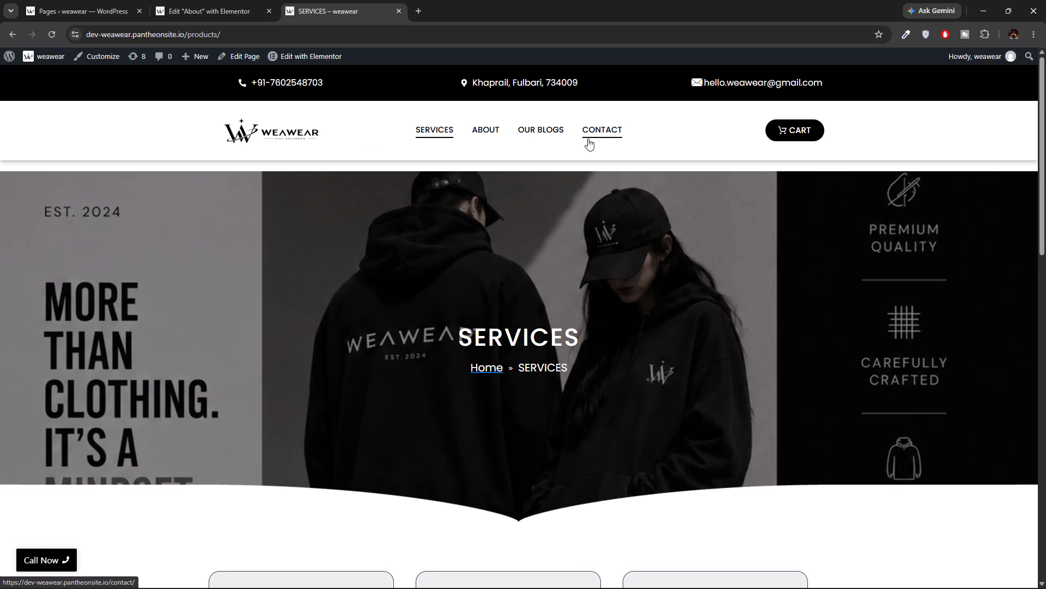
{"action": "left_click", "coordinate": [588, 139]}
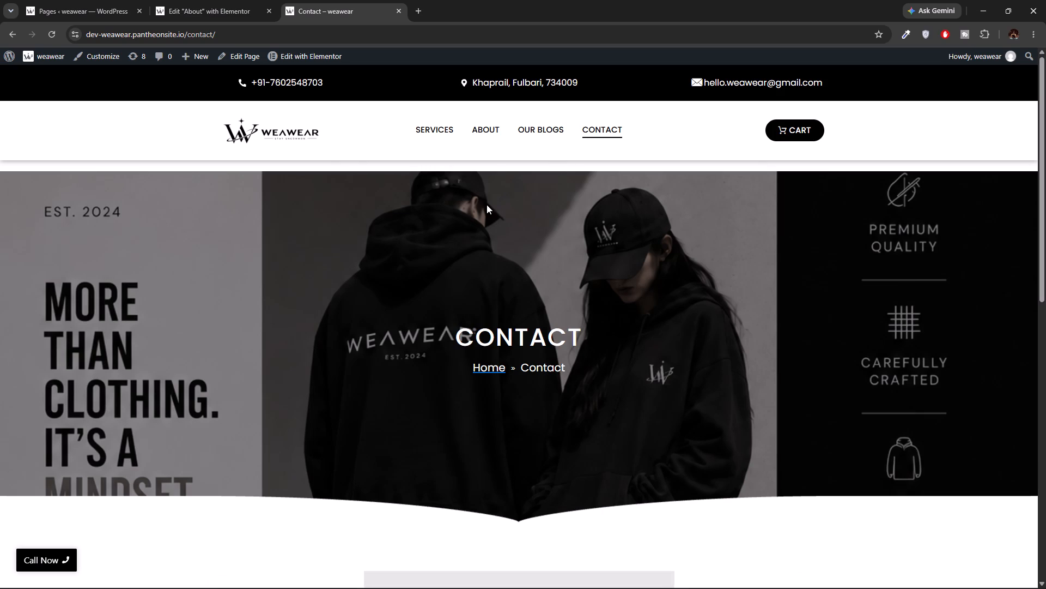
{"action": "left_click", "coordinate": [259, 55]}
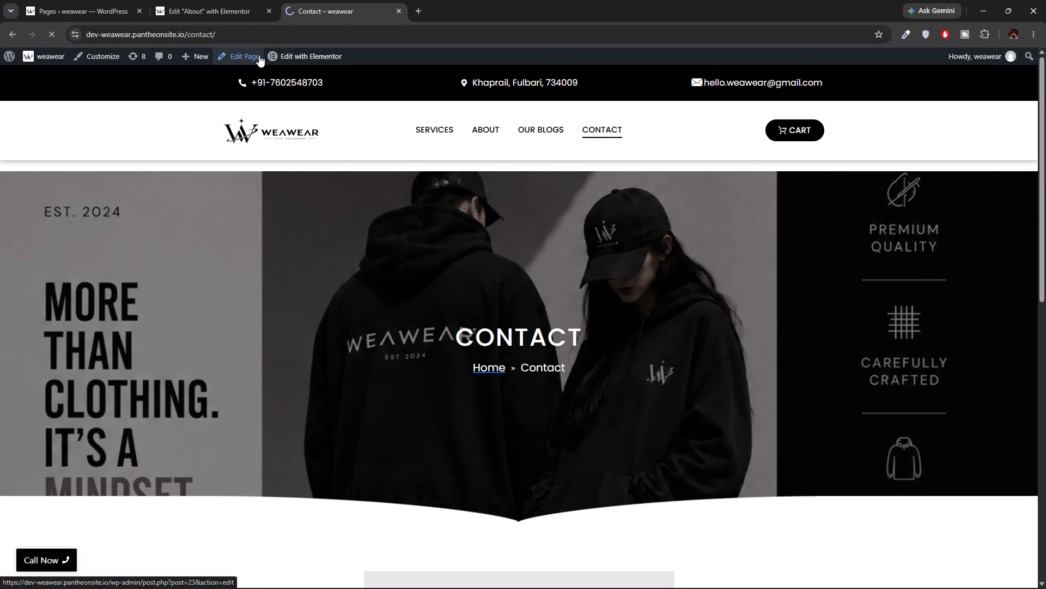
{"action": "left_click", "coordinate": [204, 0]}
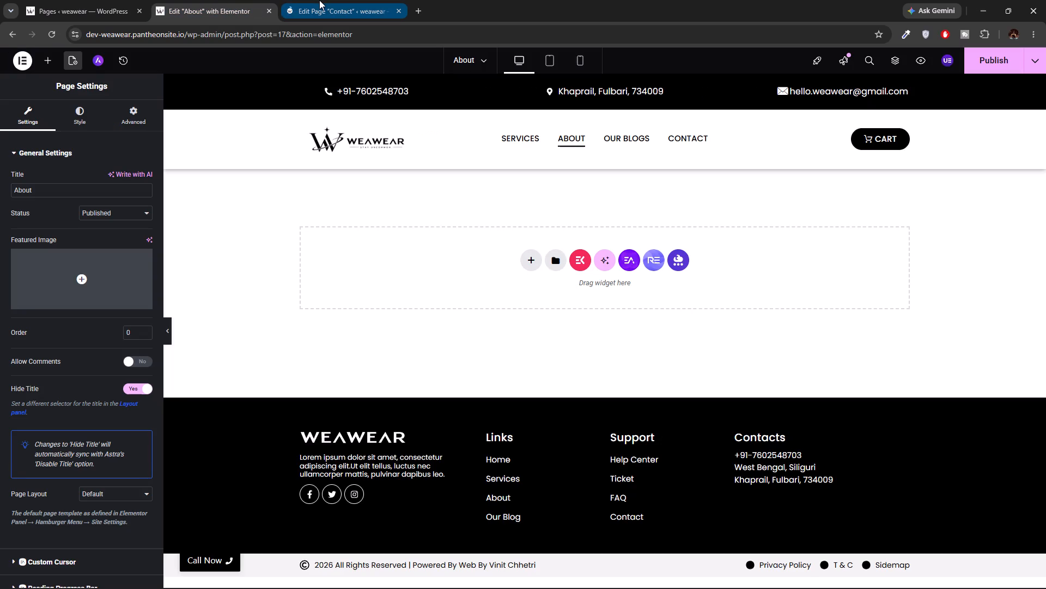
{"action": "left_click", "coordinate": [319, 0]}
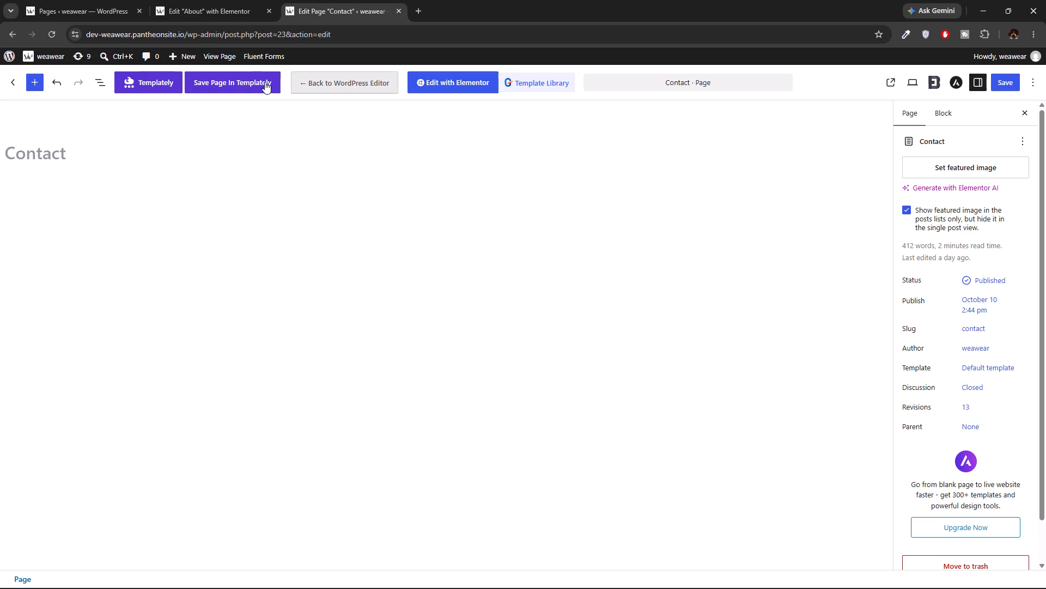
{"action": "left_click", "coordinate": [427, 78]}
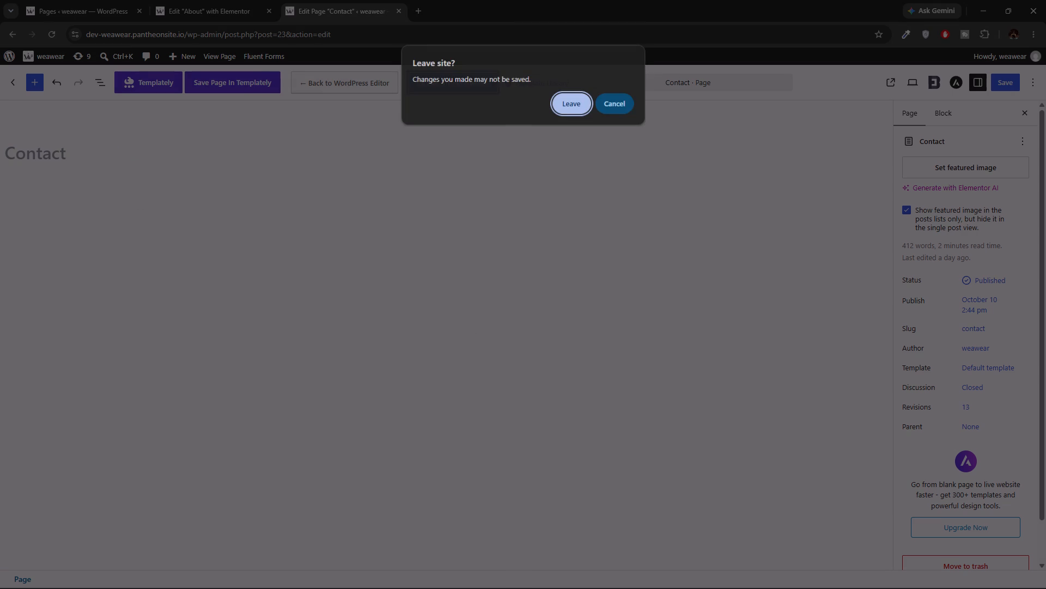
{"action": "left_click", "coordinate": [579, 101]}
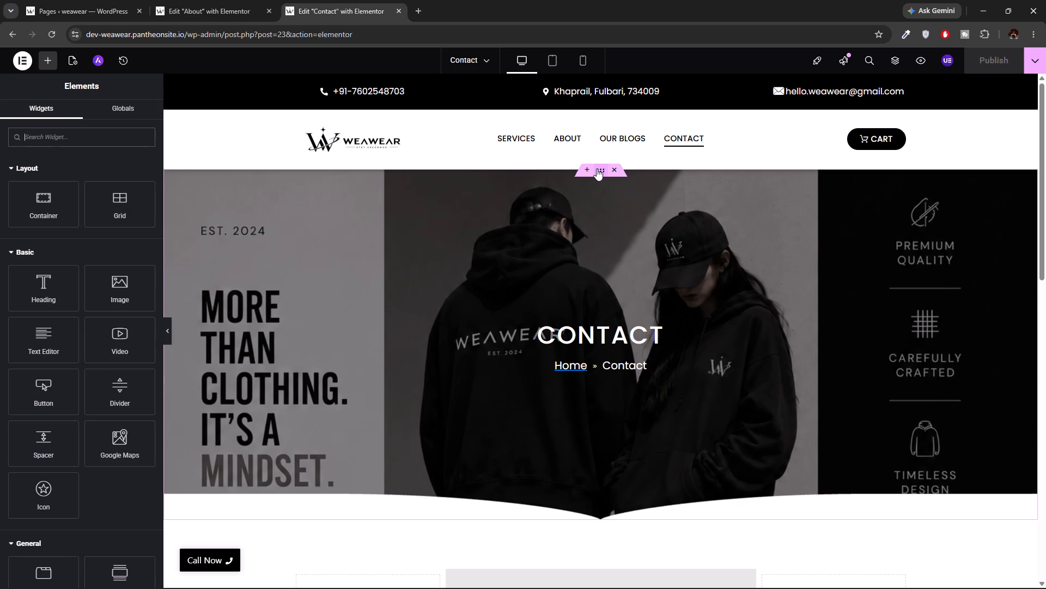
Copy the hero banner container from the Contact page and paste it into the empty About page.
{"action": "right_click", "coordinate": [597, 169]}
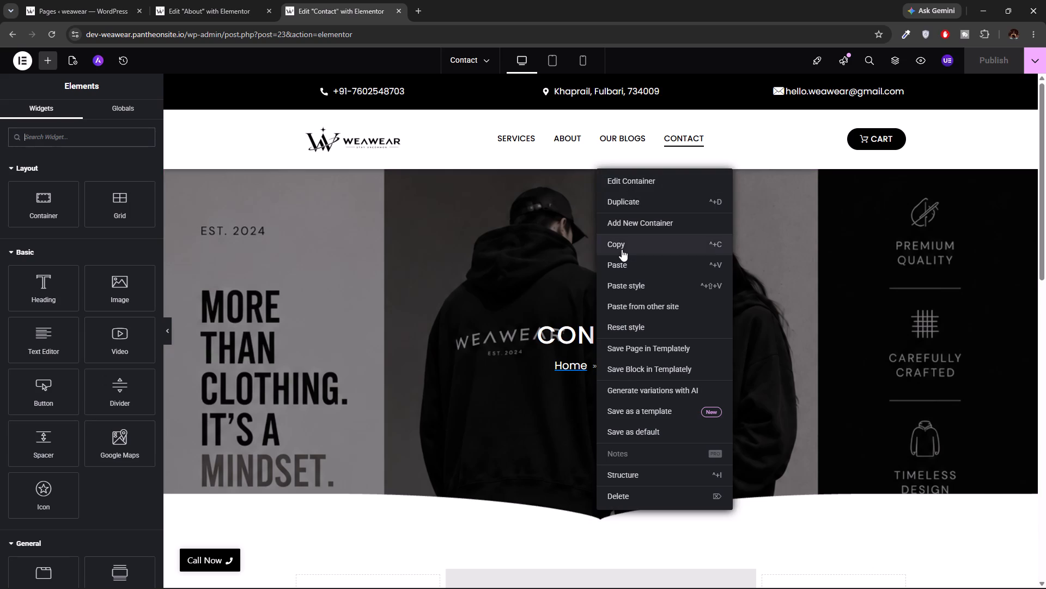
{"action": "left_click", "coordinate": [622, 249]}
{"action": "left_click", "coordinate": [226, 0]}
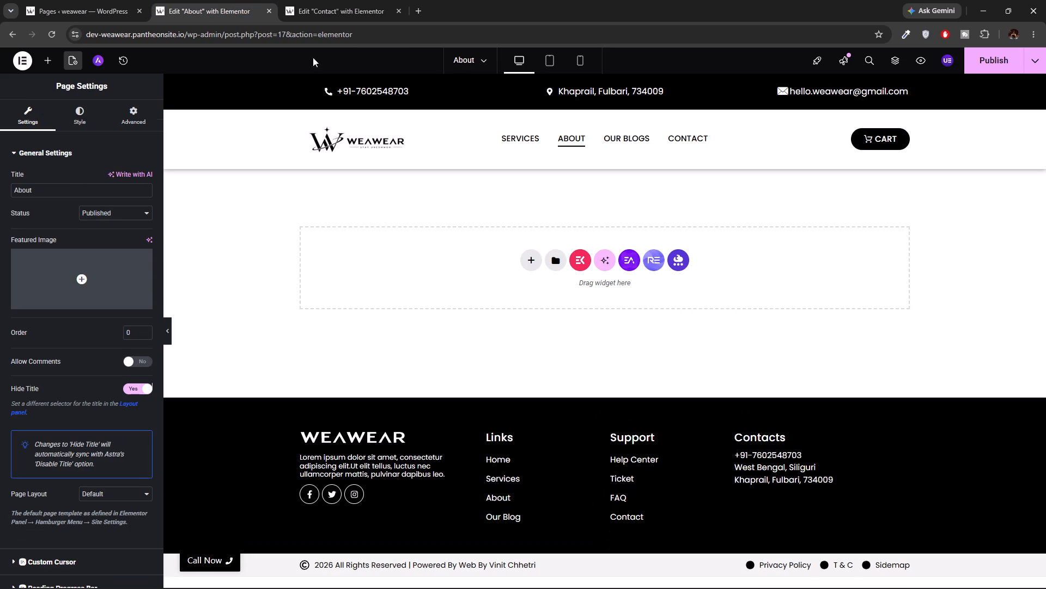
{"action": "right_click", "coordinate": [525, 260]}
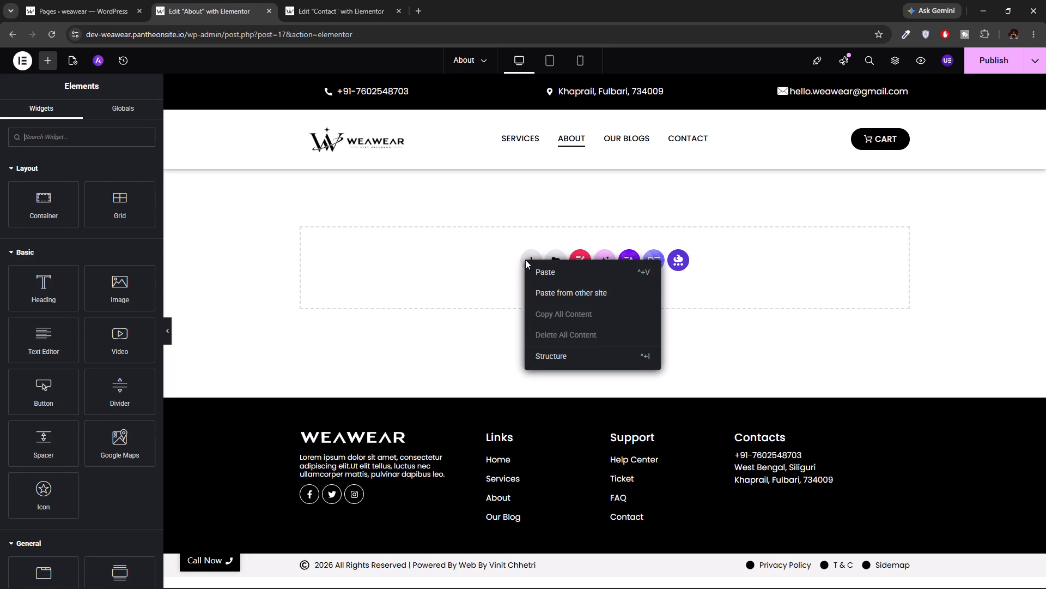
{"action": "left_click", "coordinate": [550, 275]}
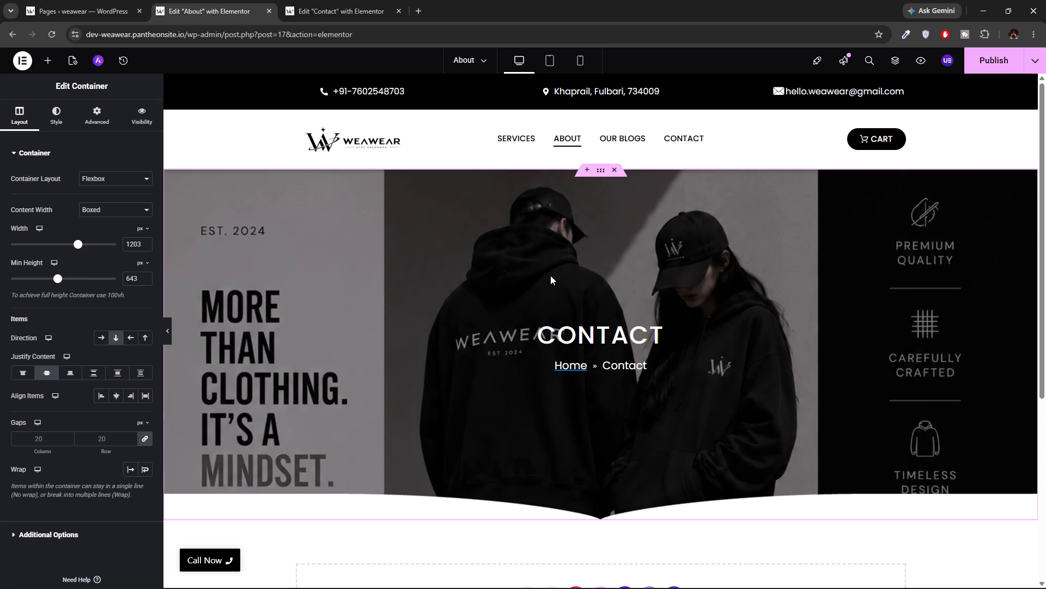
Go to the empty add-section area below the pasted banner on the About page.
{"action": "scroll", "coordinate": [550, 275], "scroll_direction": "down", "scroll_amount": 3}
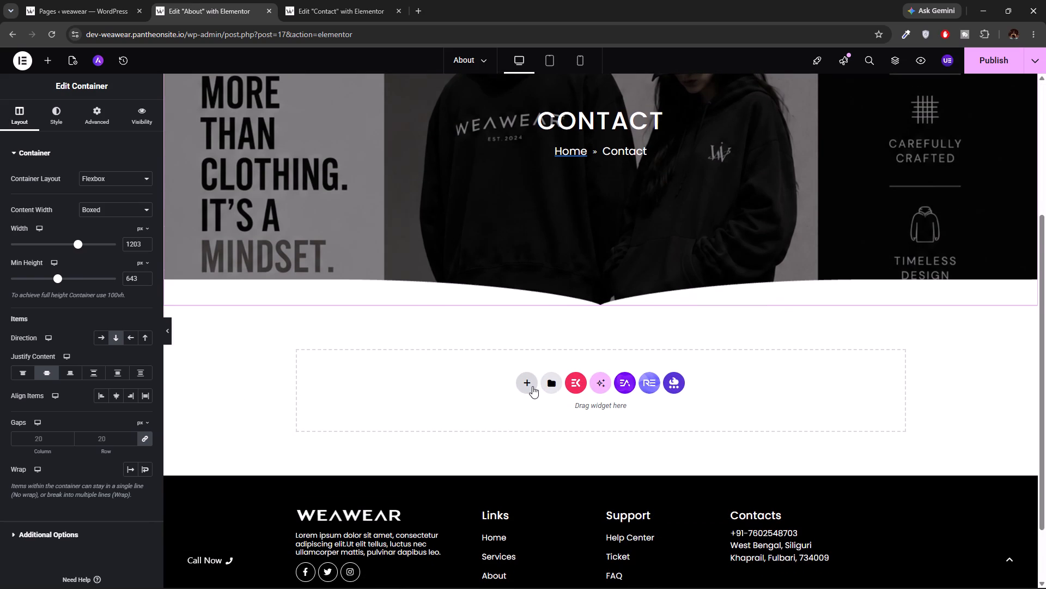
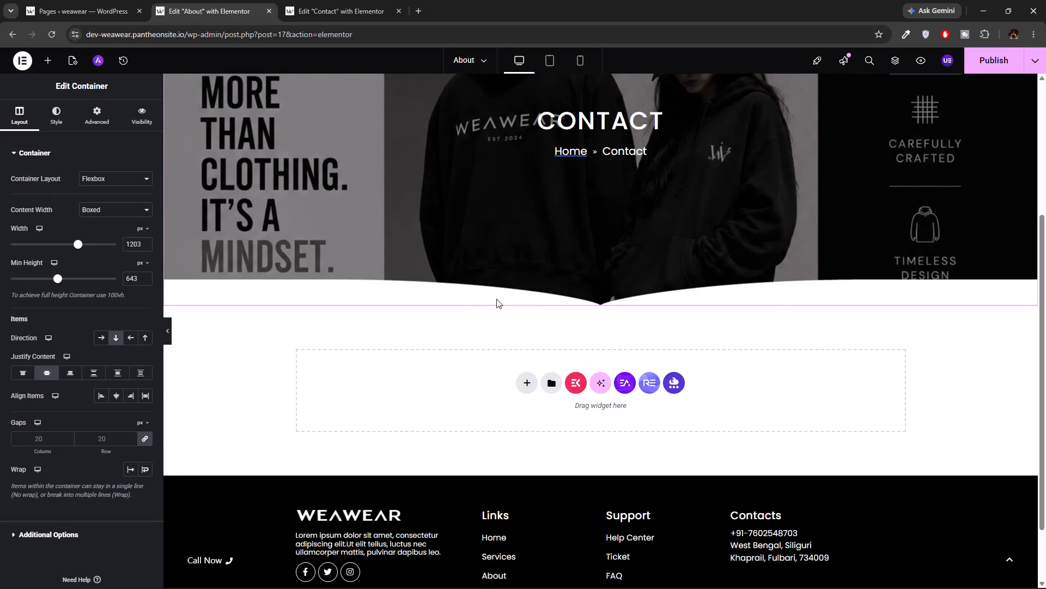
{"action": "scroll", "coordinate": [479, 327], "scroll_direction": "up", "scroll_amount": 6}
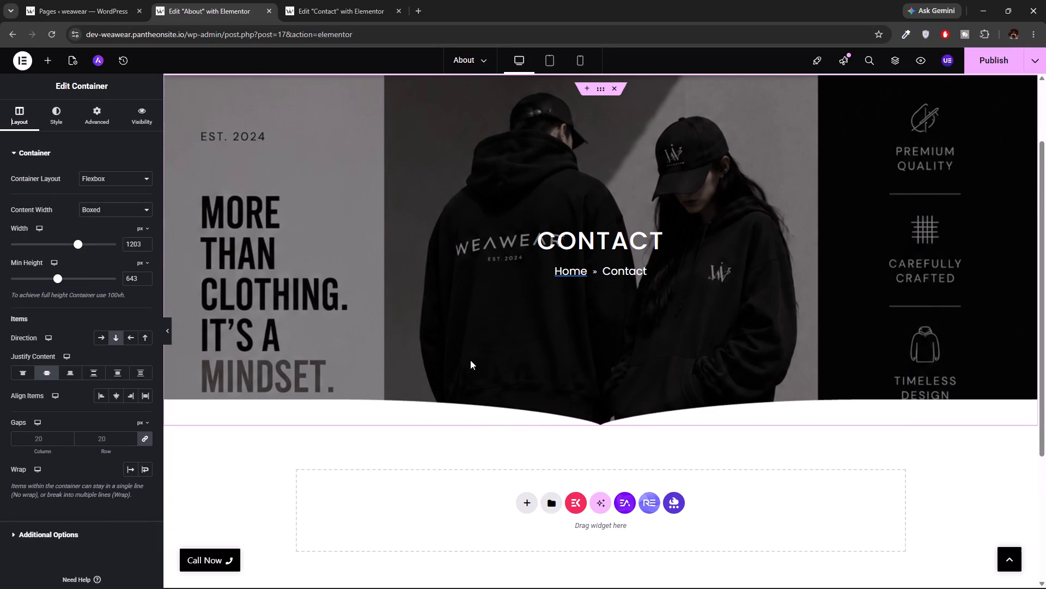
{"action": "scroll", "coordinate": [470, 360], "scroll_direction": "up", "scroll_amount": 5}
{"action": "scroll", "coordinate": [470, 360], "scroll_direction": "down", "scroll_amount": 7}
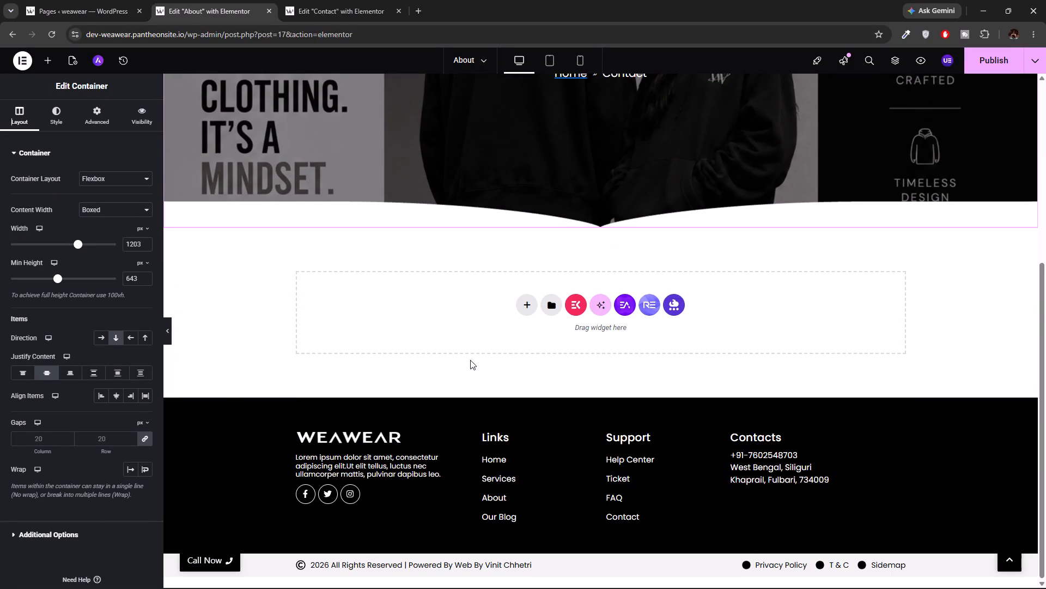
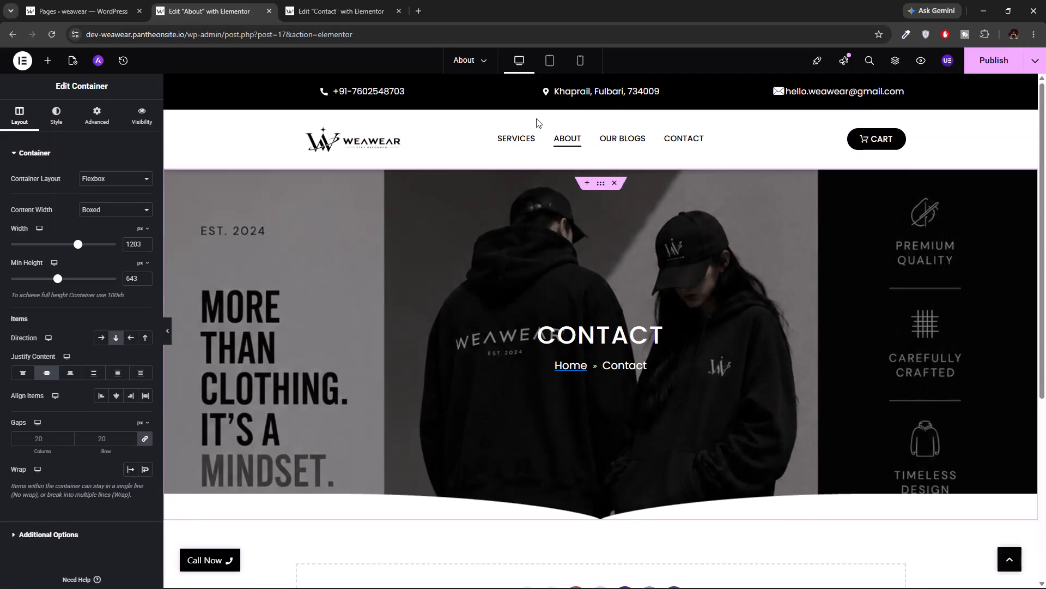
Add a Flexbox container with two equal columns below the hero banner.
{"action": "scroll", "coordinate": [536, 118], "scroll_direction": "up", "scroll_amount": 3}
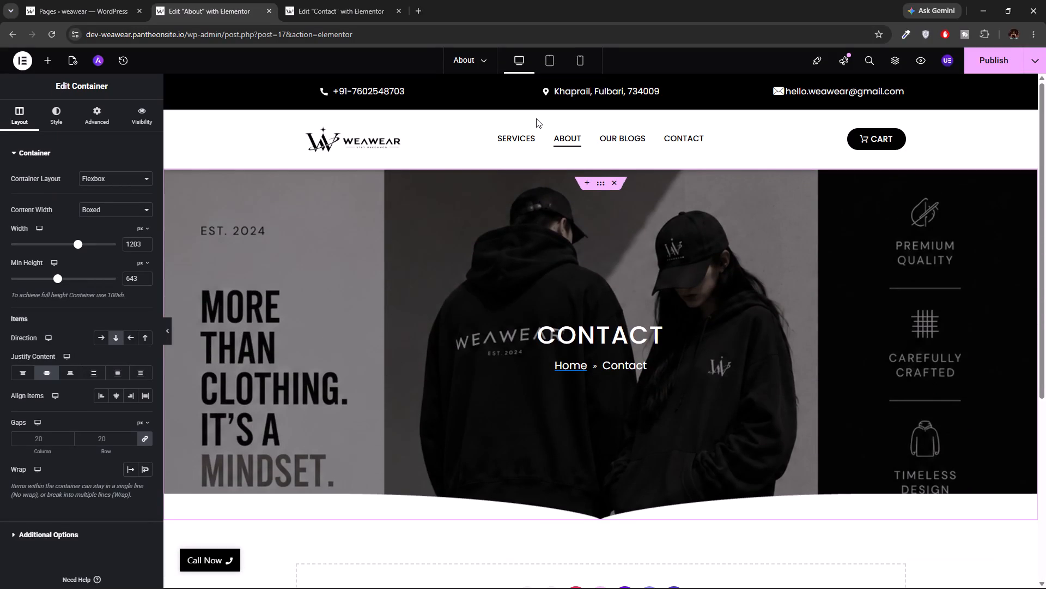
{"action": "scroll", "coordinate": [536, 118], "scroll_direction": "down", "scroll_amount": 4}
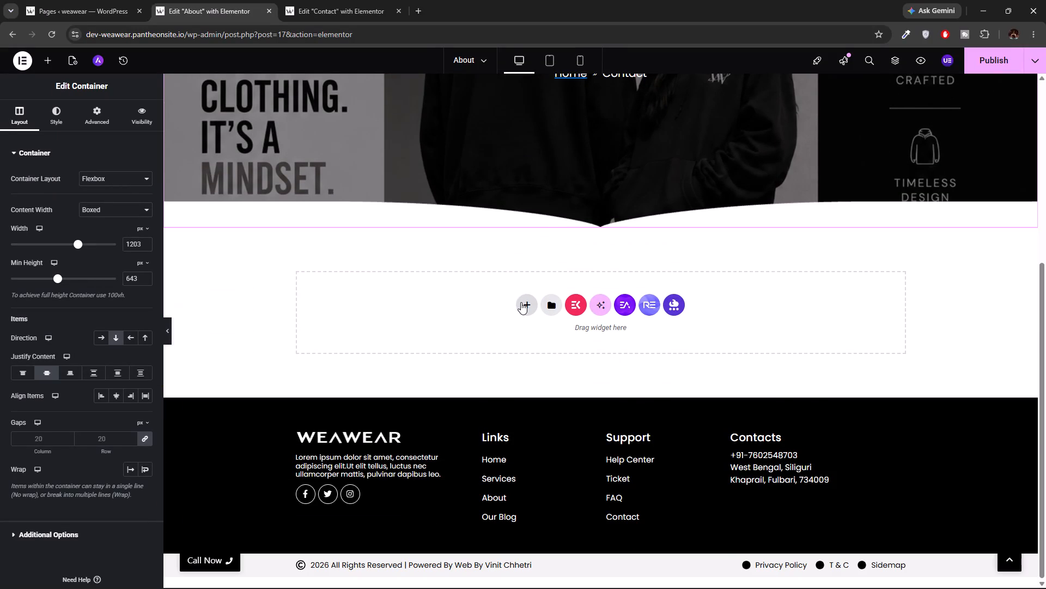
{"action": "left_click", "coordinate": [521, 302]}
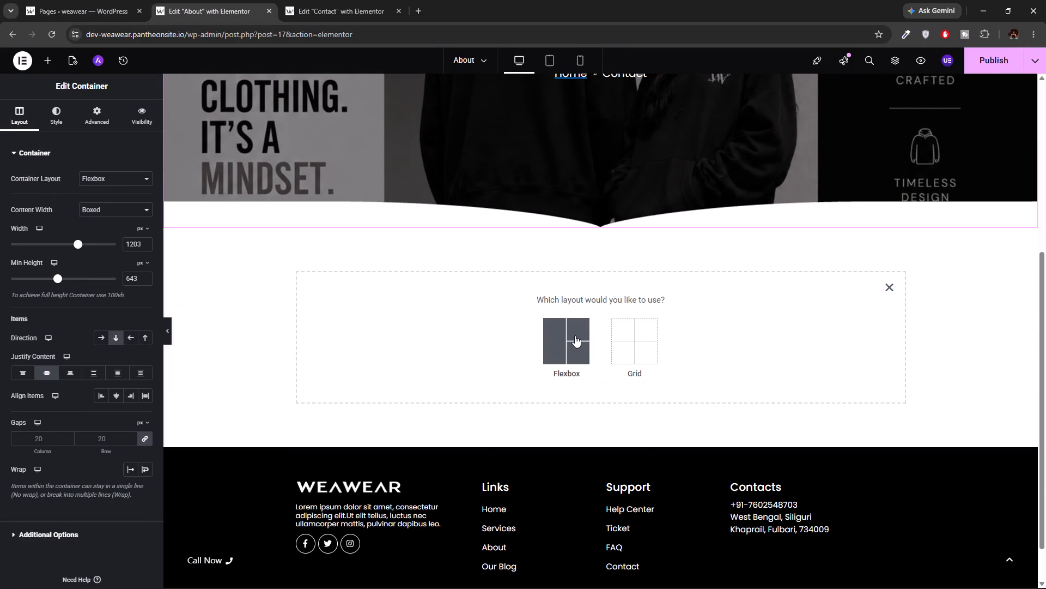
{"action": "left_click", "coordinate": [575, 335]}
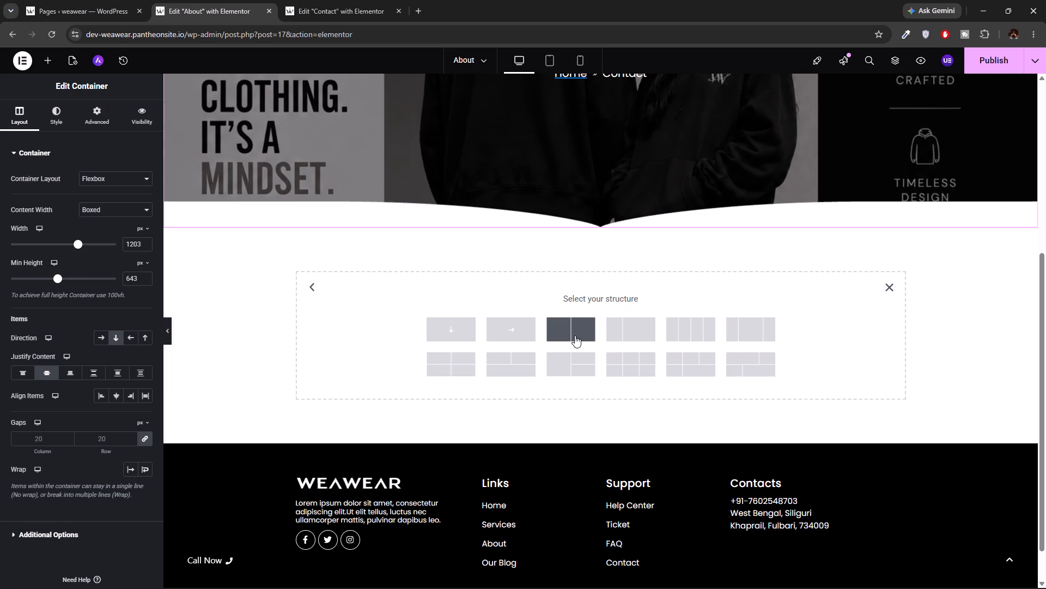
{"action": "left_click", "coordinate": [575, 335]}
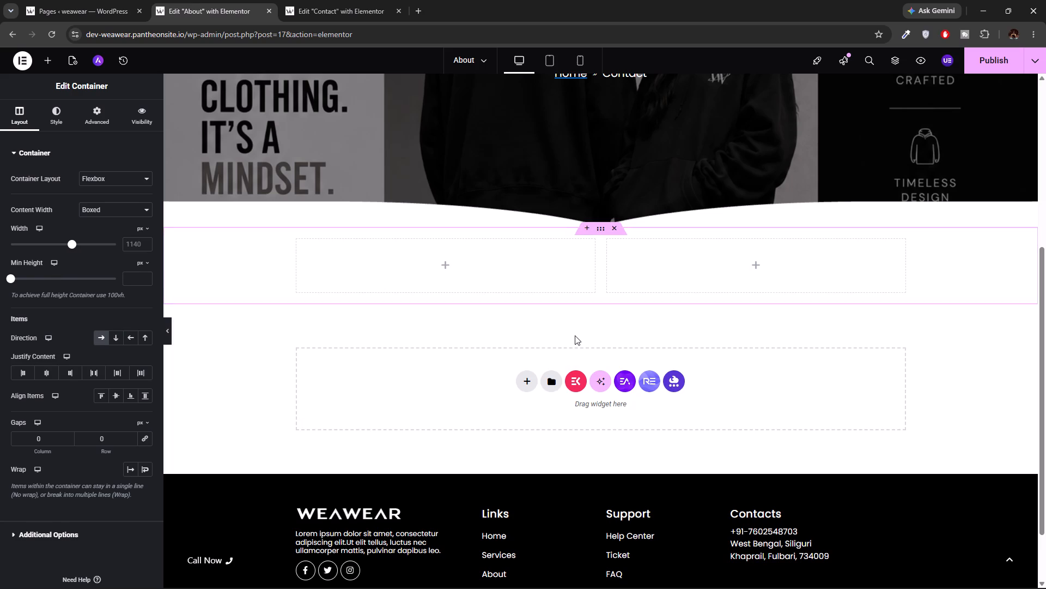
Insert an Image widget in the new section's left column, using cropped-favicon.webp from the media library.
{"action": "left_click", "coordinate": [299, 251]}
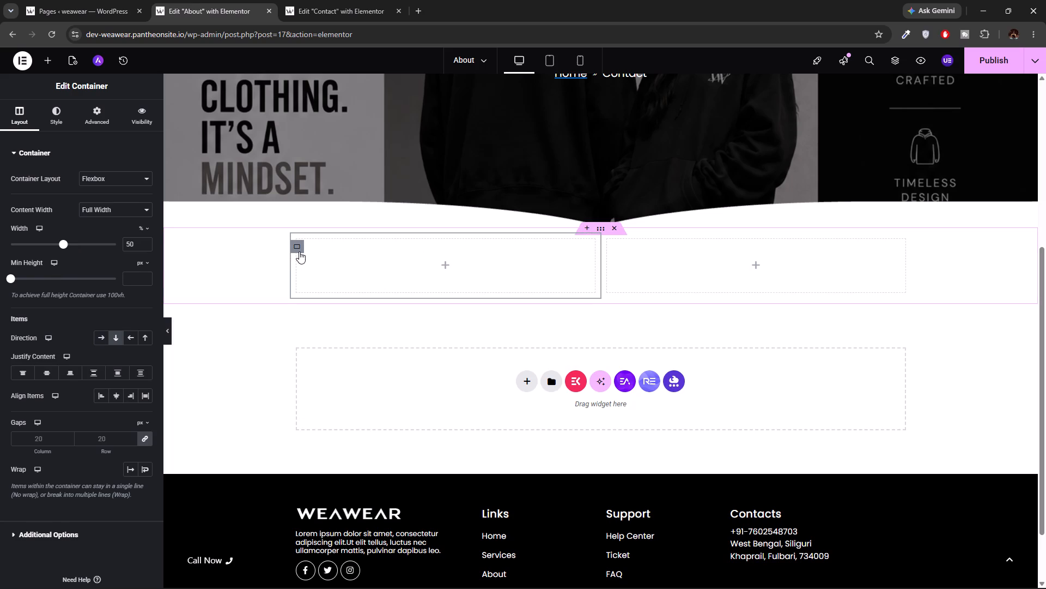
{"action": "left_click", "coordinate": [44, 57]}
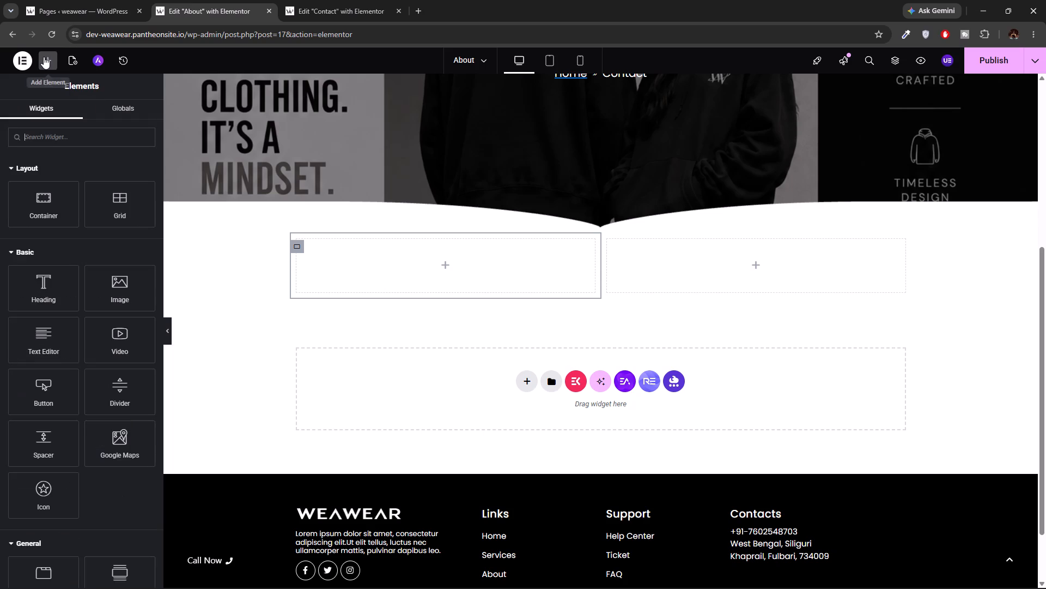
{"action": "left_click_drag", "start_coordinate": [99, 290], "coordinate": [302, 256]}
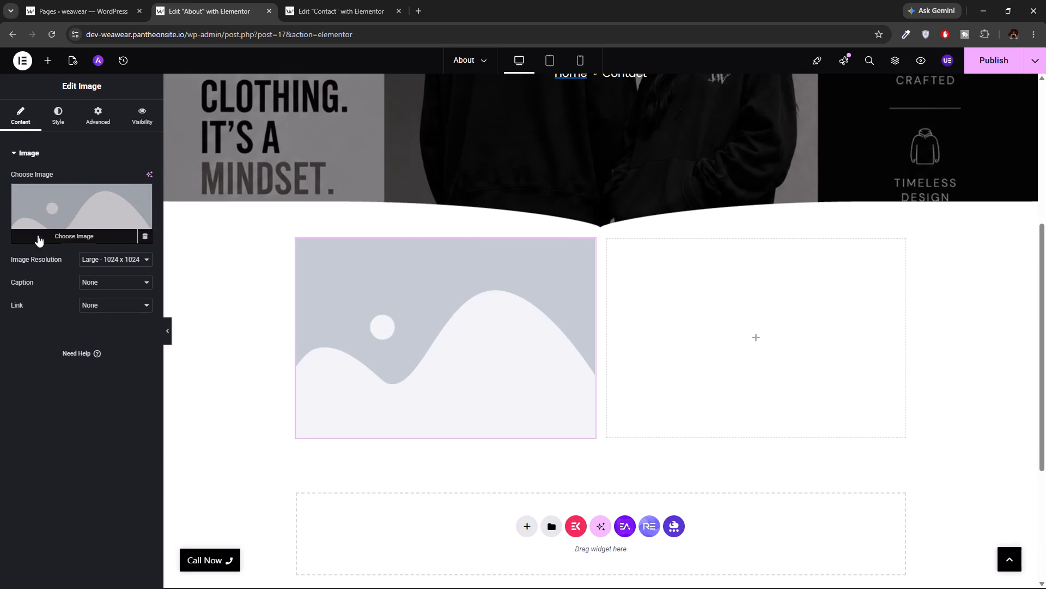
{"action": "left_click", "coordinate": [61, 239]}
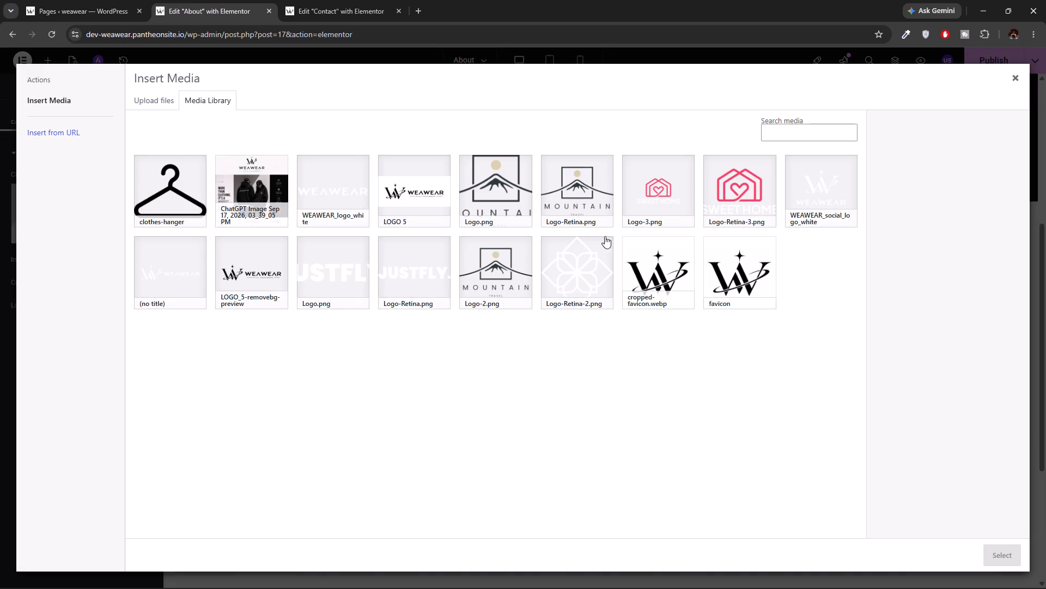
{"action": "left_click", "coordinate": [656, 270]}
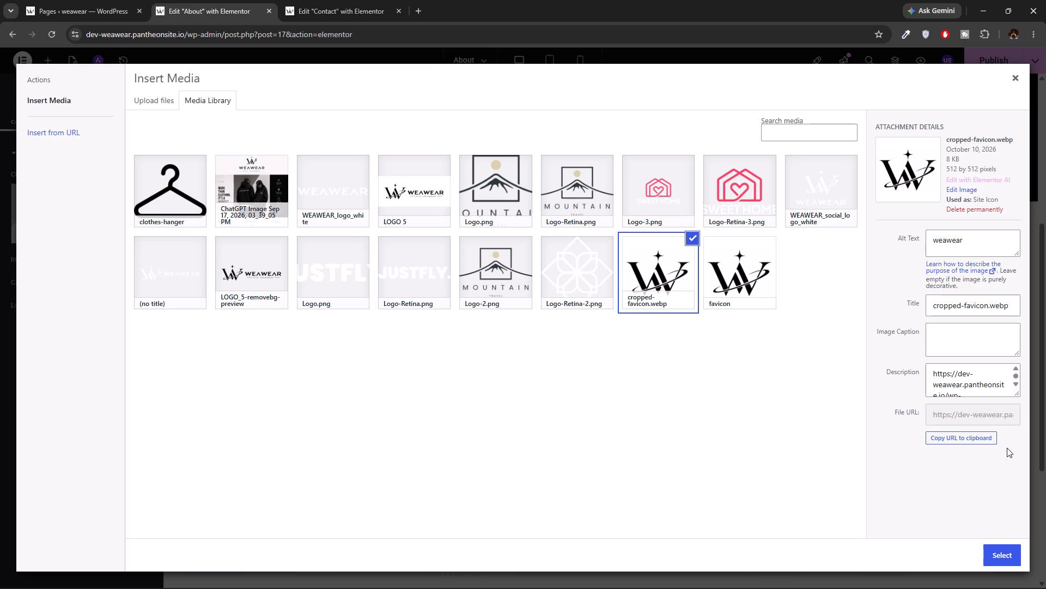
{"action": "left_click", "coordinate": [990, 549]}
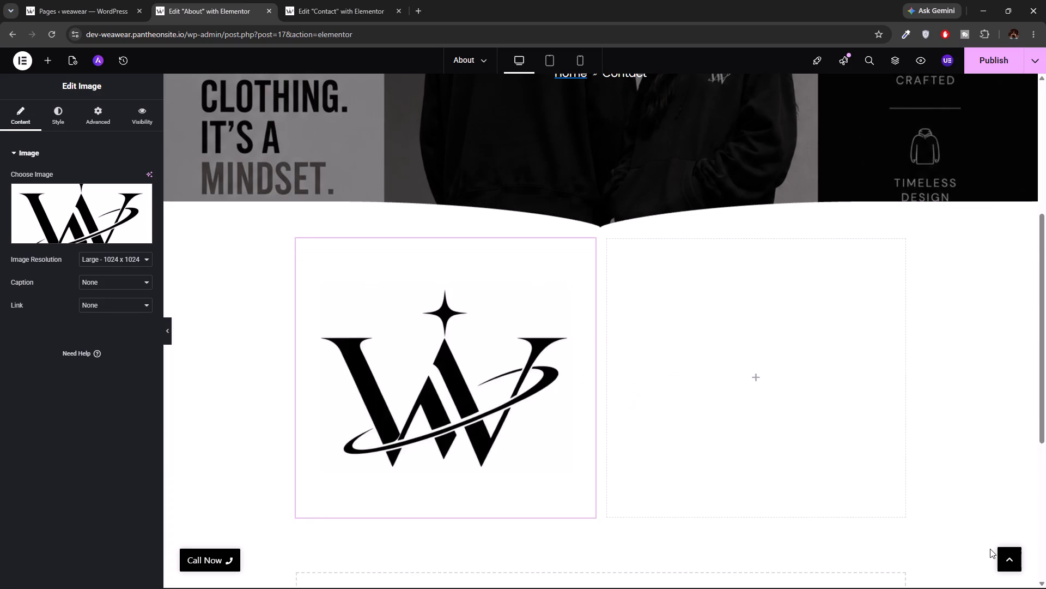
Set the logo image's resolution to Full.
{"action": "scroll", "coordinate": [990, 549], "scroll_direction": "down", "scroll_amount": 3}
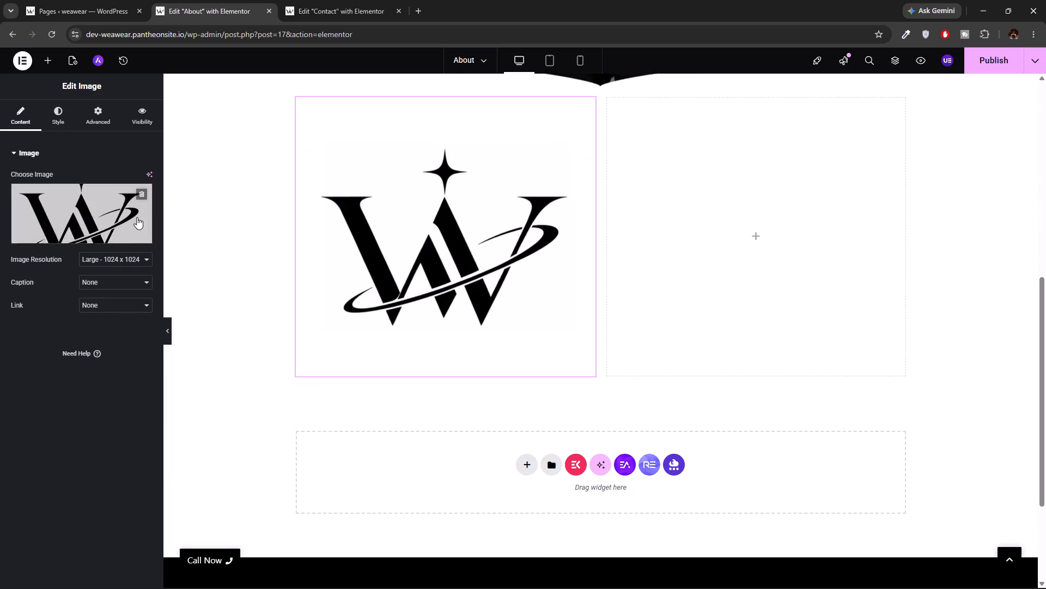
{"action": "left_click", "coordinate": [118, 257]}
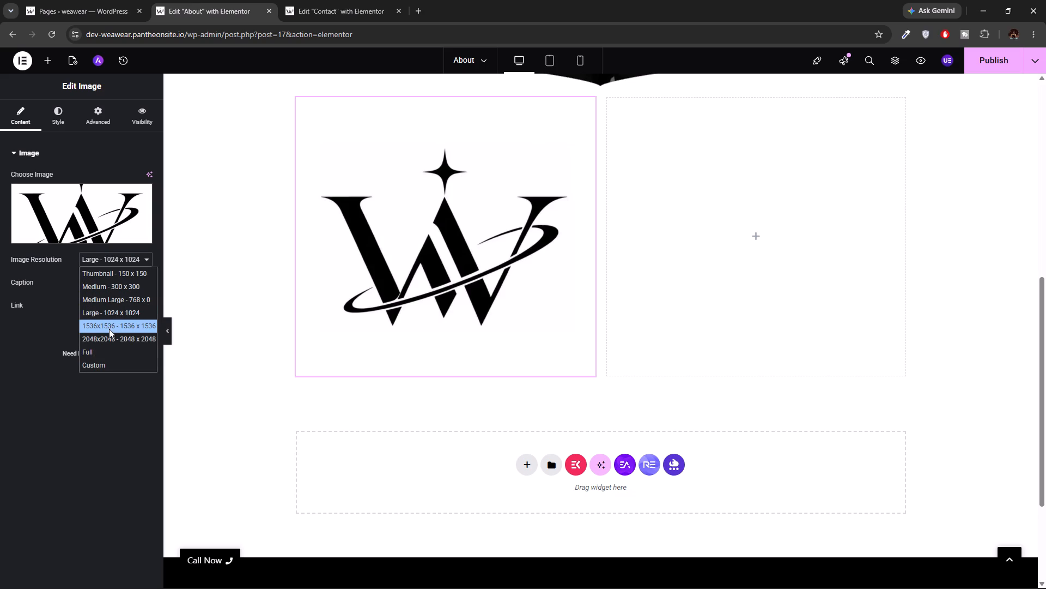
{"action": "left_click", "coordinate": [98, 351]}
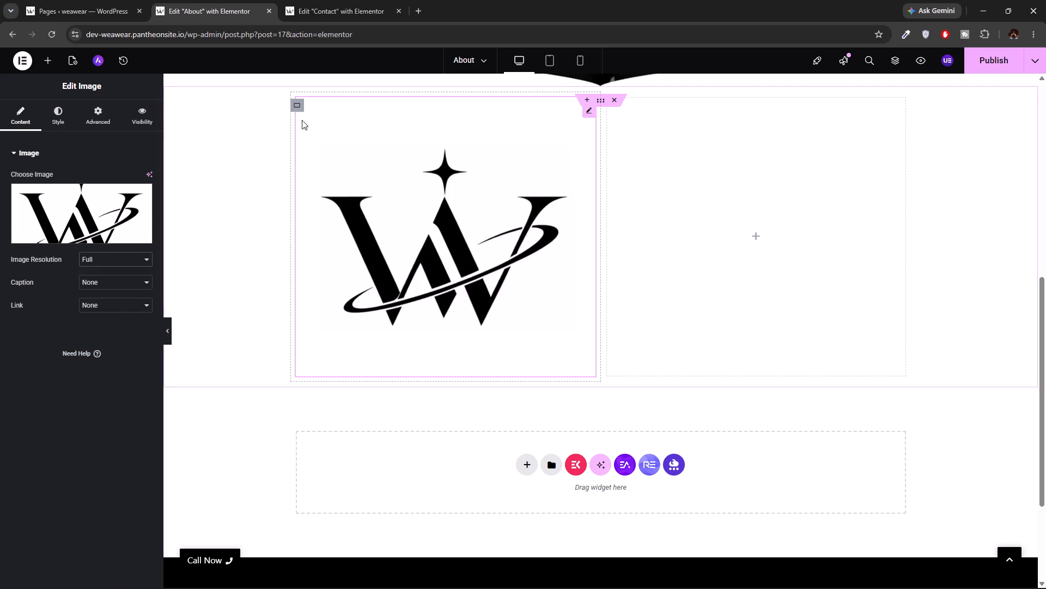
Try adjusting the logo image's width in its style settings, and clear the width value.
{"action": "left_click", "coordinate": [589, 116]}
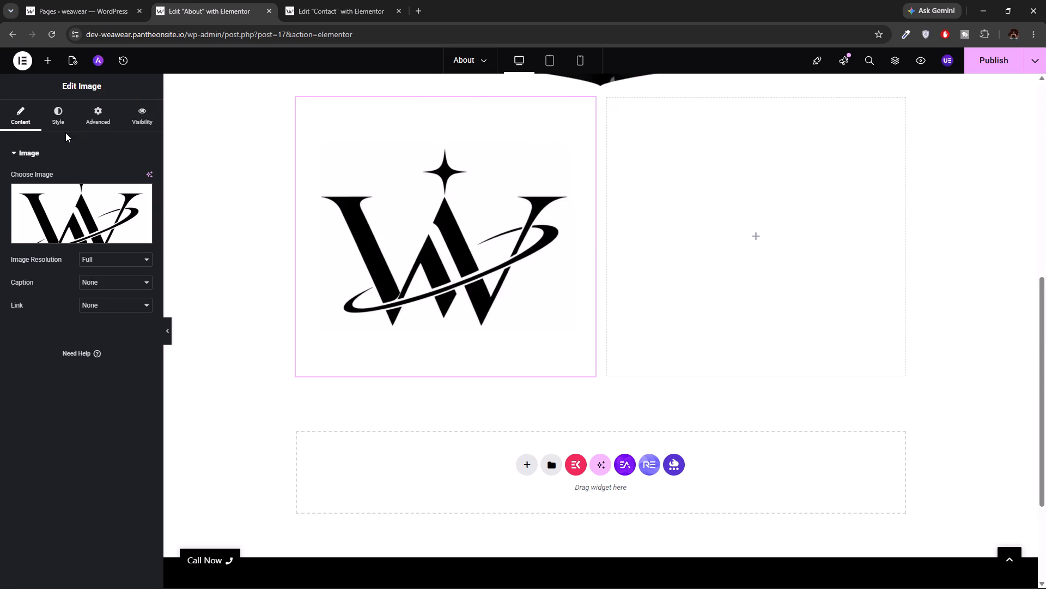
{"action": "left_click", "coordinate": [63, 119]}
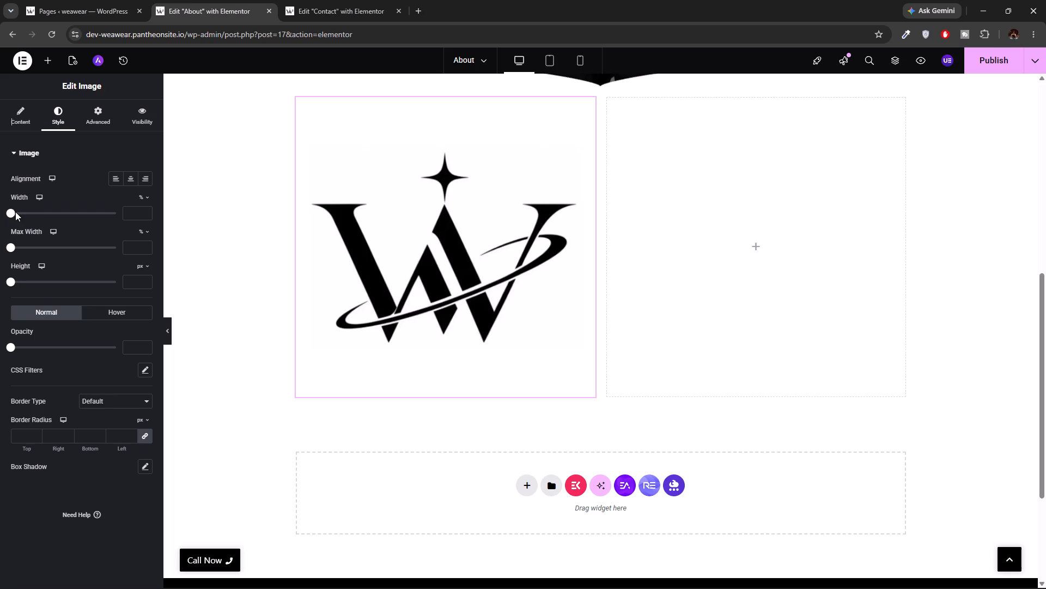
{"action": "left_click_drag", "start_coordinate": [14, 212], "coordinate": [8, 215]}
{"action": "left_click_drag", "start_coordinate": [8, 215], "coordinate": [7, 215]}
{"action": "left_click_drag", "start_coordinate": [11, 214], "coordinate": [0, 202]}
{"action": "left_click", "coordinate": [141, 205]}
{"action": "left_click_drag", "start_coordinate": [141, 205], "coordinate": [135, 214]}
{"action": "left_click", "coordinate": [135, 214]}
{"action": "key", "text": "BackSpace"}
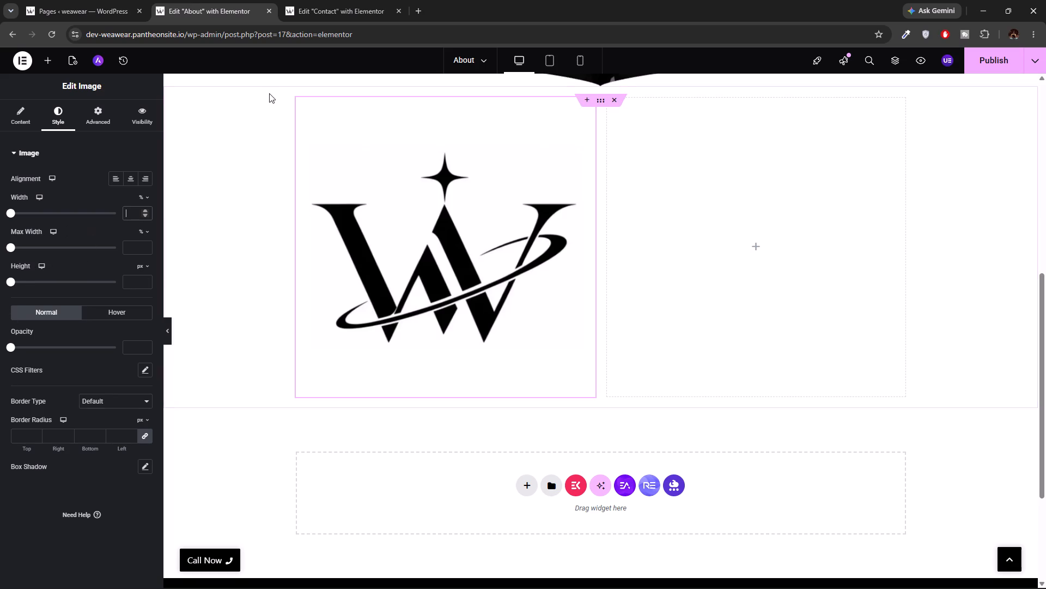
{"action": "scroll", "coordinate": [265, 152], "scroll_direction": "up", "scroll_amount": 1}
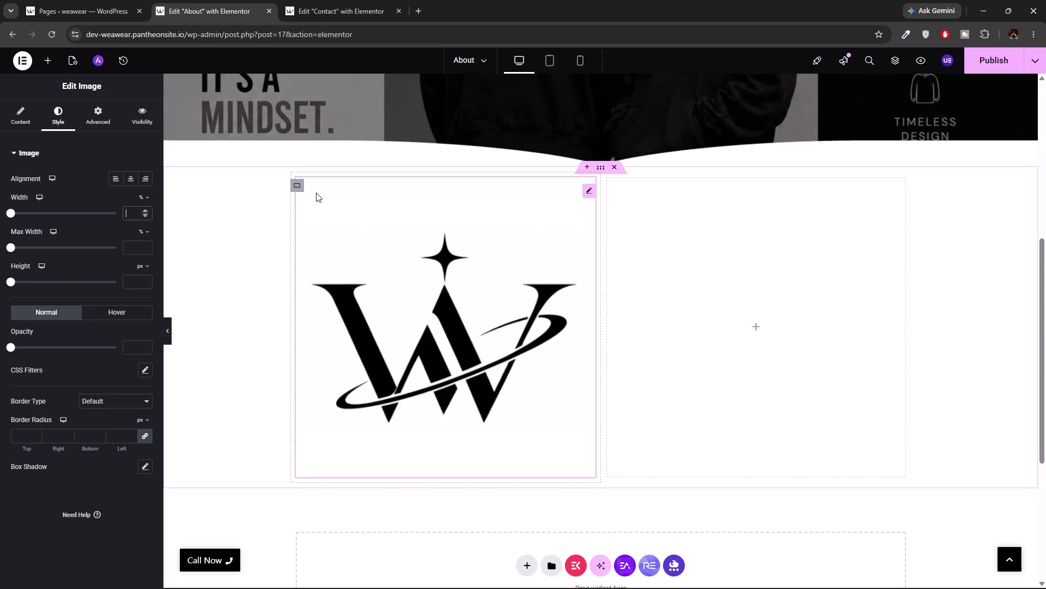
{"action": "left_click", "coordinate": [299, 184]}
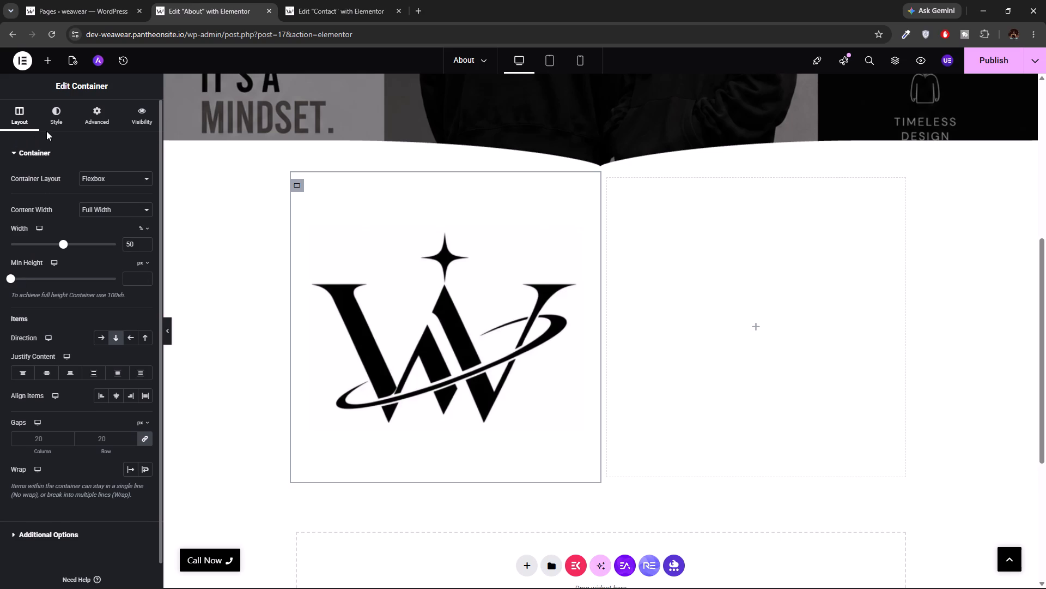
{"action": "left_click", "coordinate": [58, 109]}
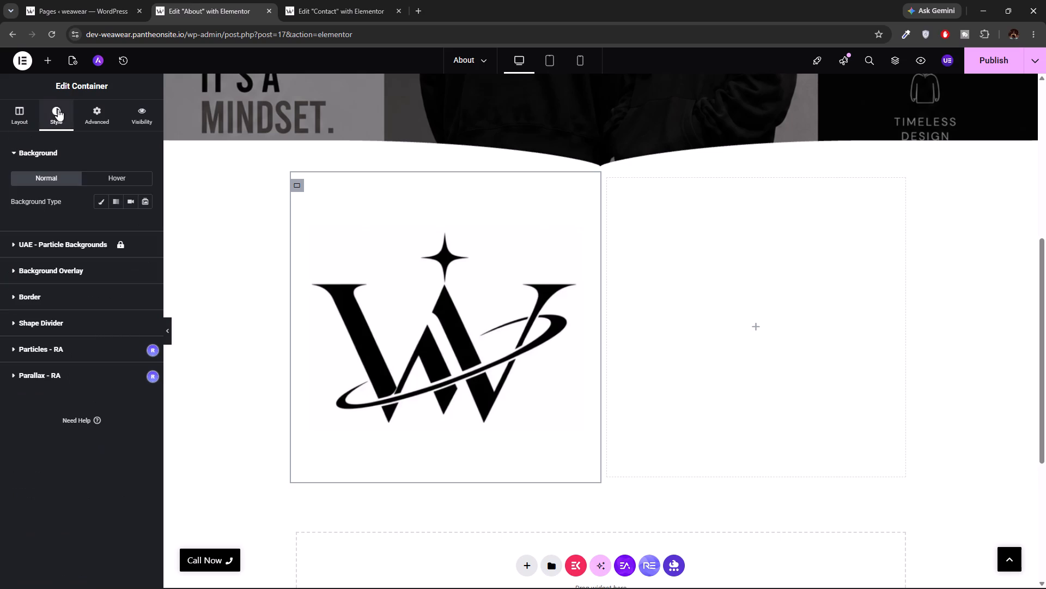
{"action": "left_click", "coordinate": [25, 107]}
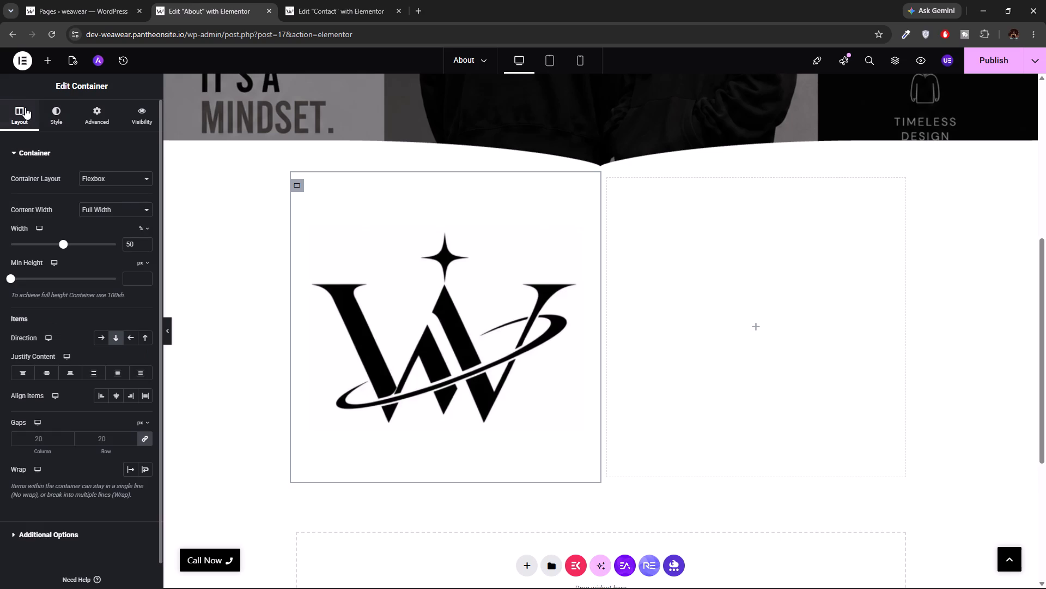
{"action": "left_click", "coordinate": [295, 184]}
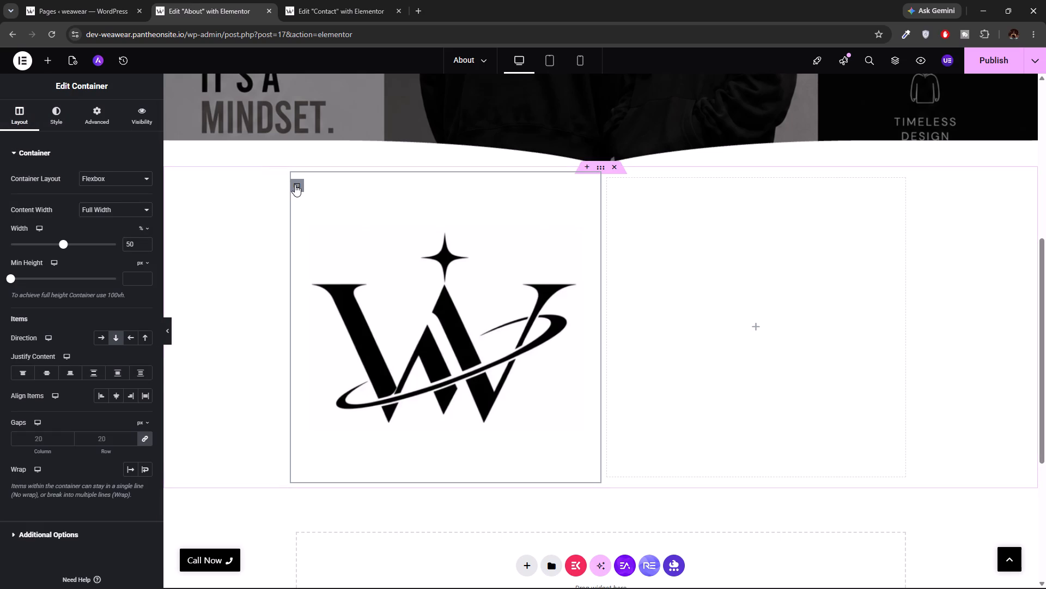
Set the logo image's padding to 60 px on all four sides.
{"action": "left_click", "coordinate": [324, 206]}
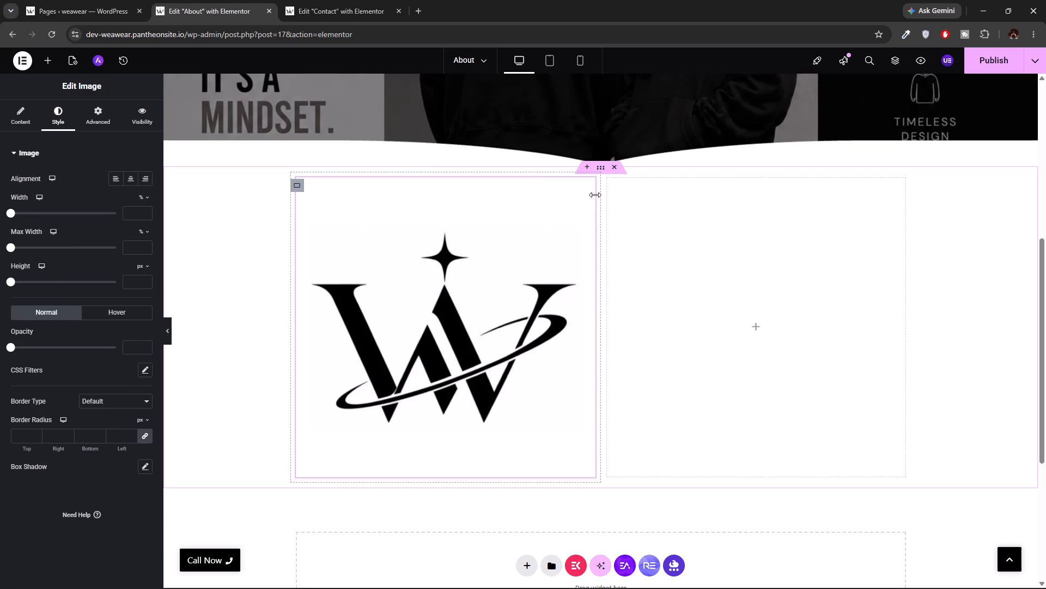
{"action": "left_click", "coordinate": [589, 195]}
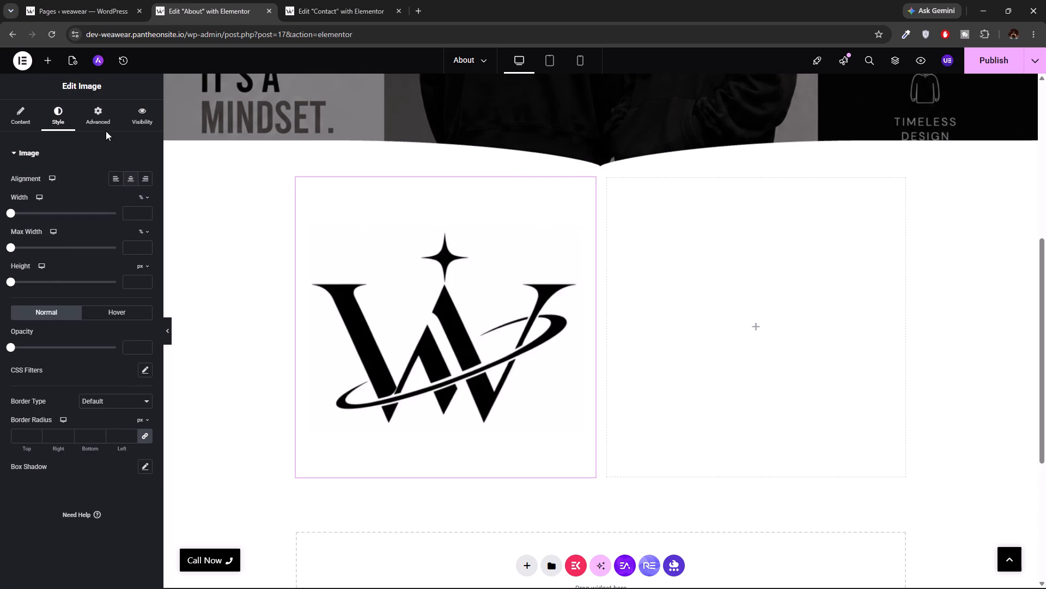
{"action": "left_click", "coordinate": [101, 114]}
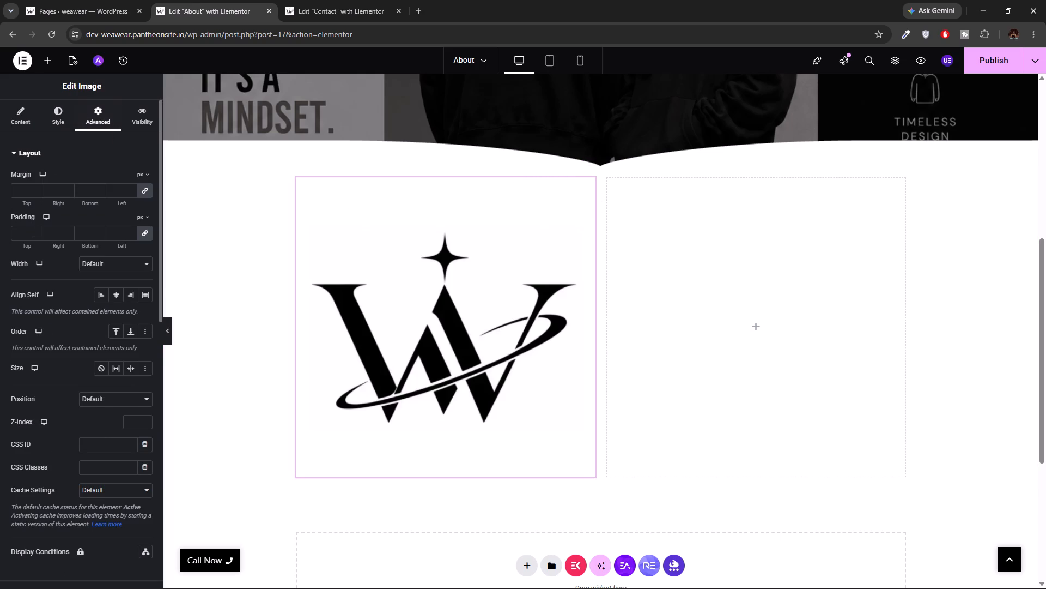
{"action": "left_click", "coordinate": [35, 231]}
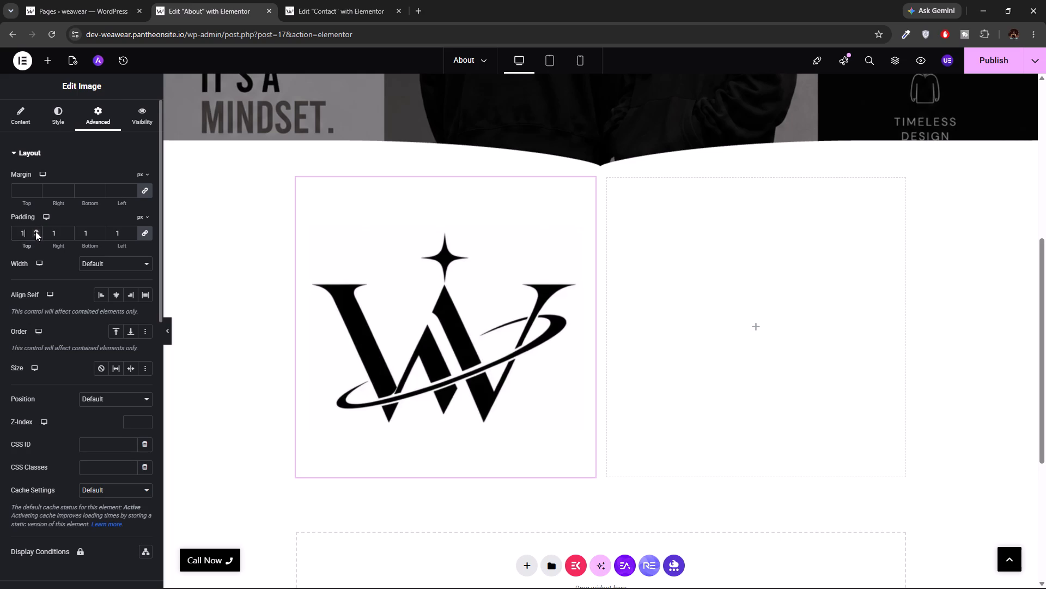
{"action": "left_click", "coordinate": [35, 236]}
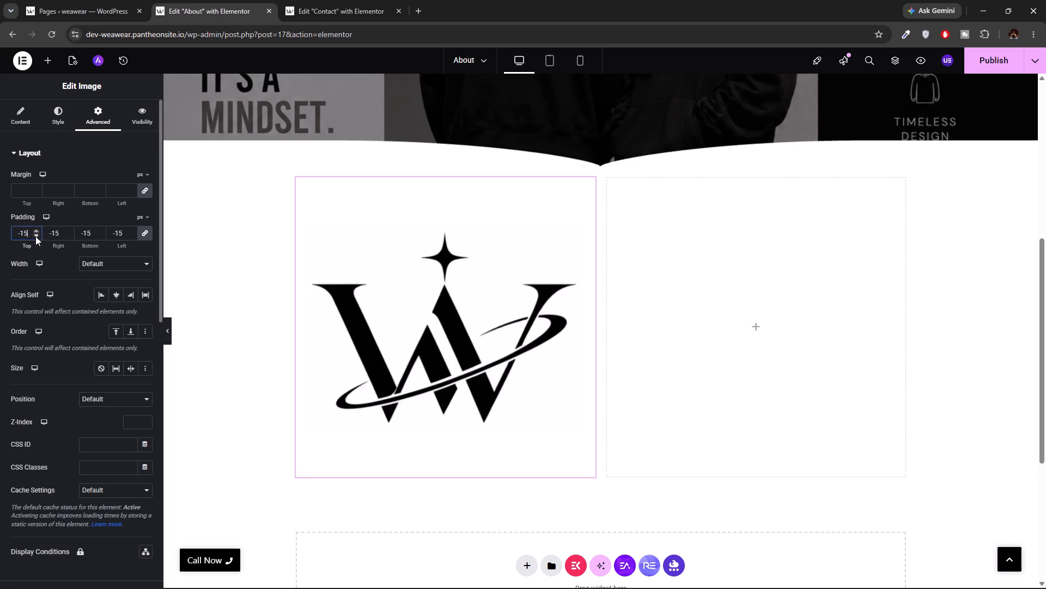
{"action": "triple_click", "coordinate": [37, 229]}
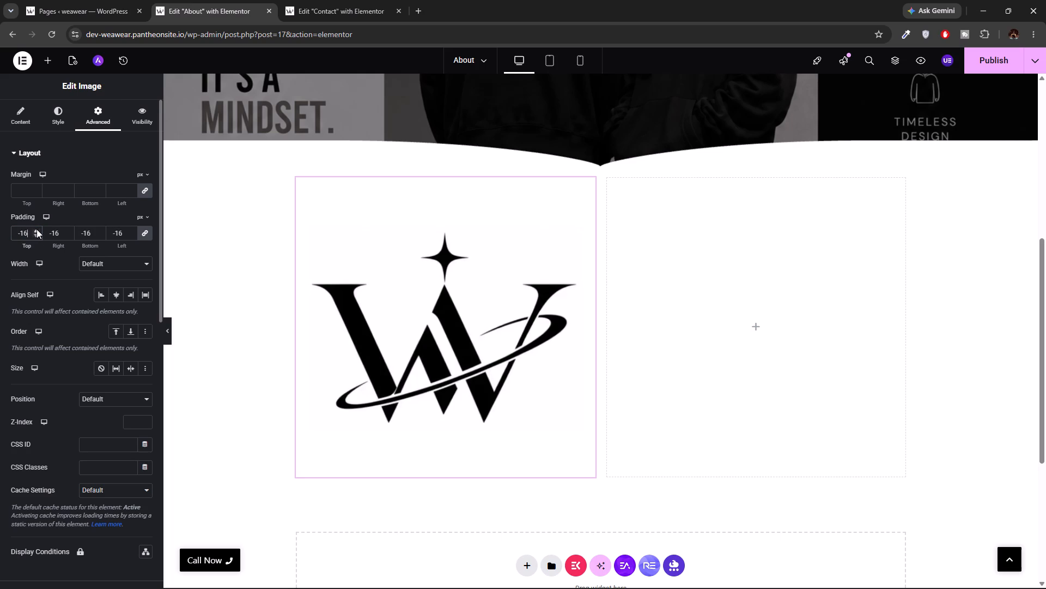
{"action": "left_click", "coordinate": [37, 229]}
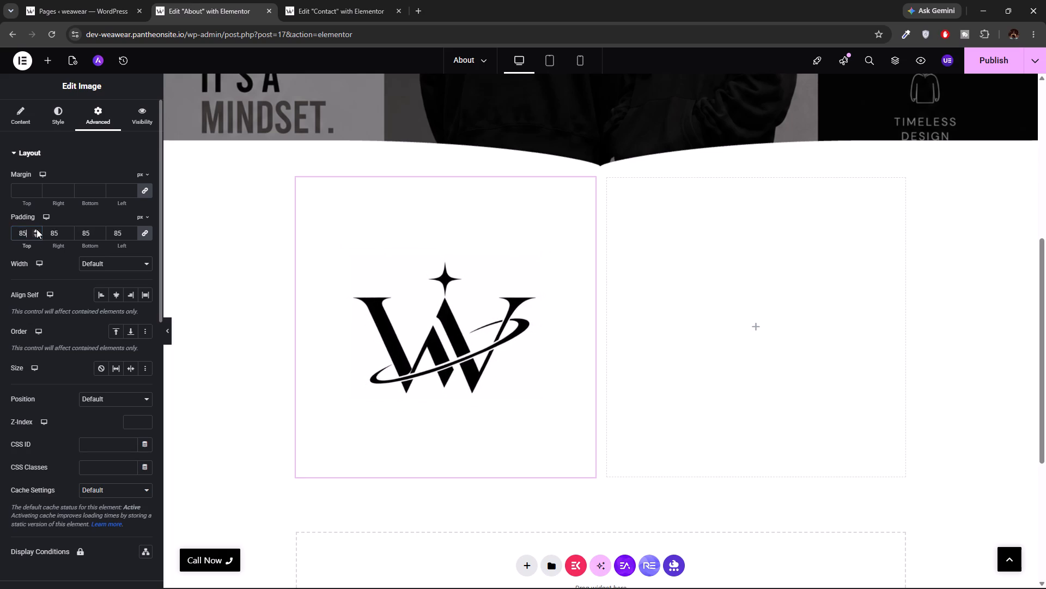
{"action": "triple_click", "coordinate": [37, 229]}
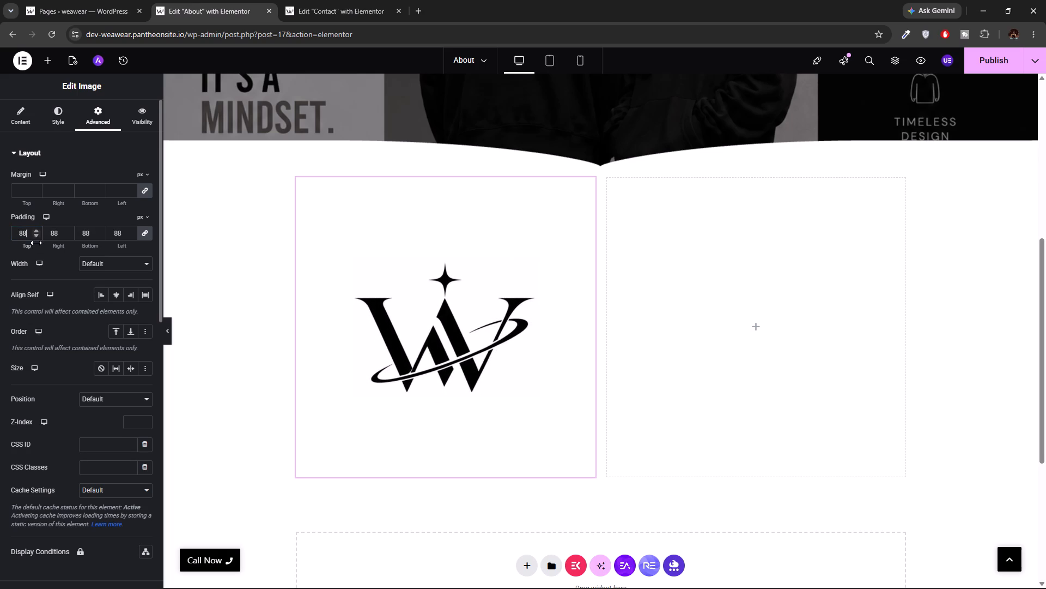
{"action": "triple_click", "coordinate": [37, 235]}
{"action": "left_click", "coordinate": [37, 235]}
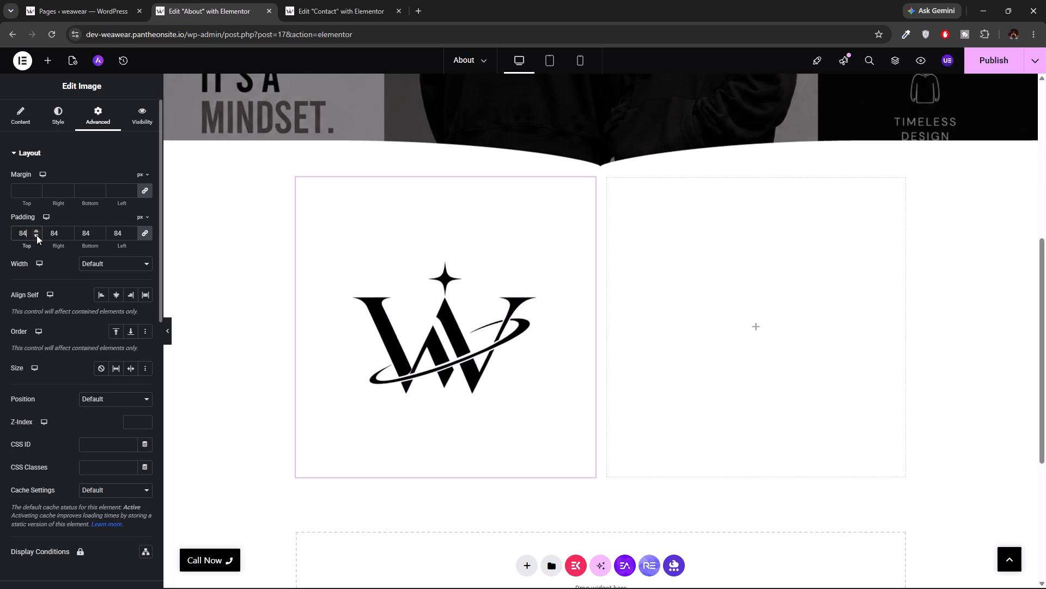
{"action": "left_click", "coordinate": [37, 235]}
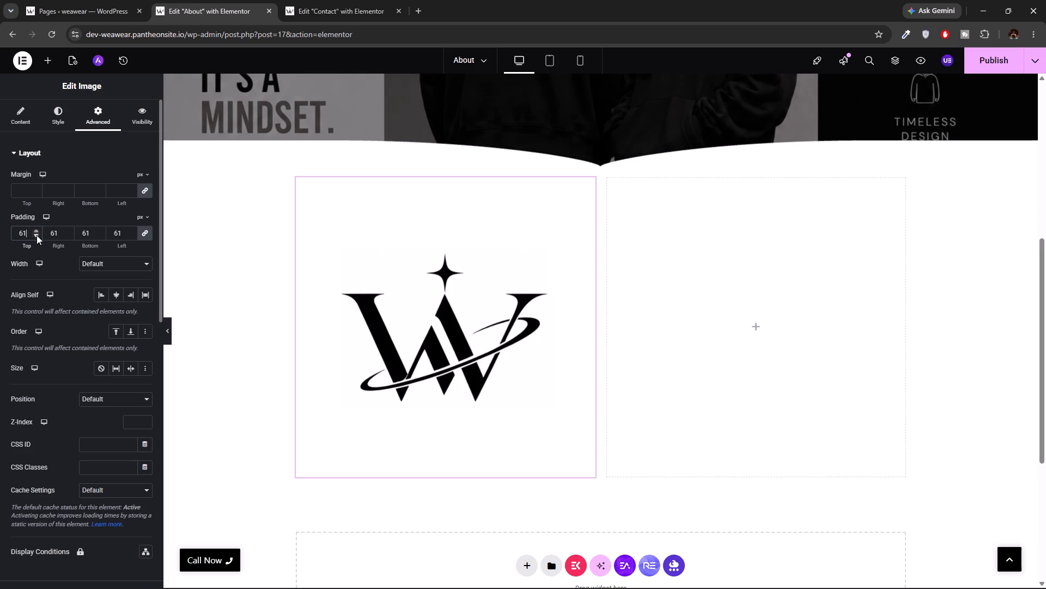
{"action": "left_click", "coordinate": [37, 229]}
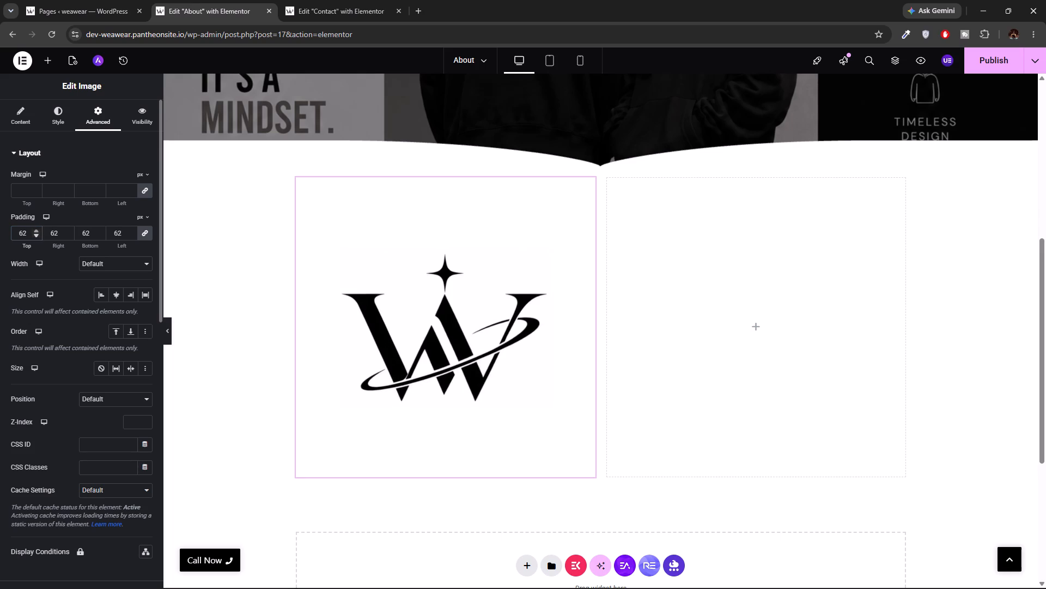
{"action": "double_click", "coordinate": [35, 234]}
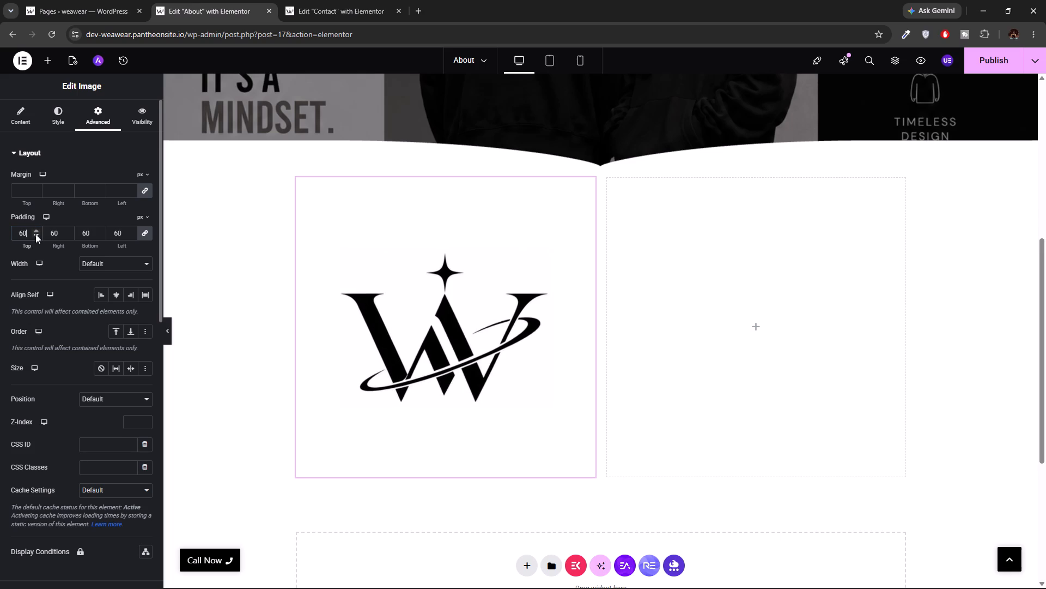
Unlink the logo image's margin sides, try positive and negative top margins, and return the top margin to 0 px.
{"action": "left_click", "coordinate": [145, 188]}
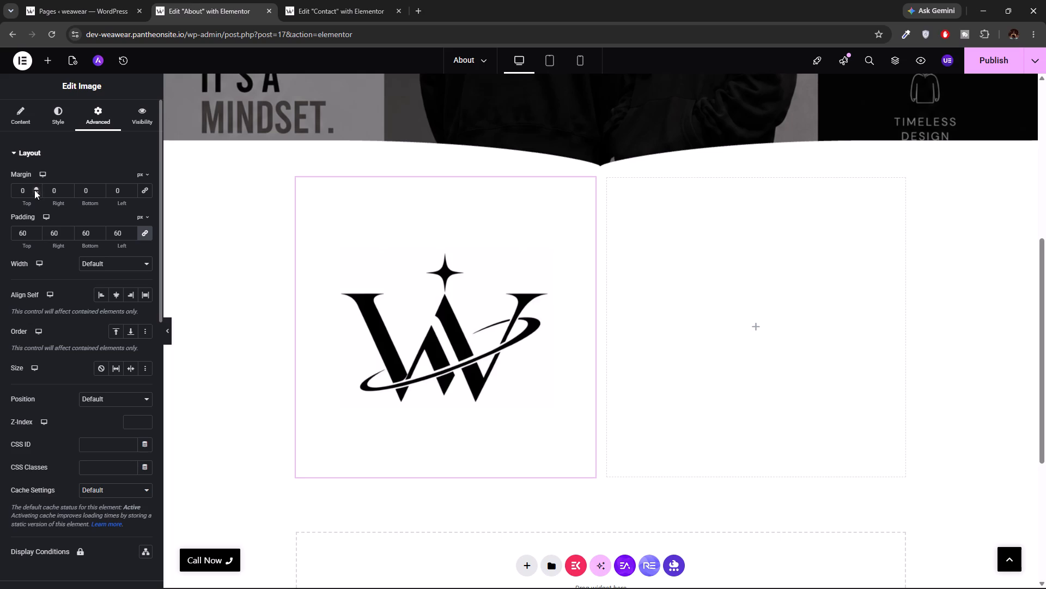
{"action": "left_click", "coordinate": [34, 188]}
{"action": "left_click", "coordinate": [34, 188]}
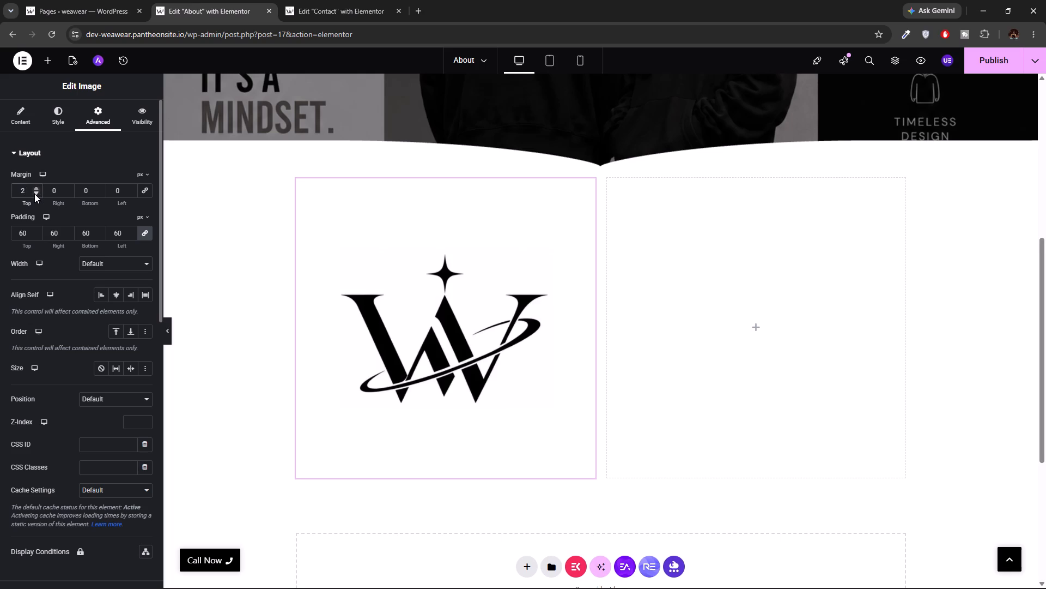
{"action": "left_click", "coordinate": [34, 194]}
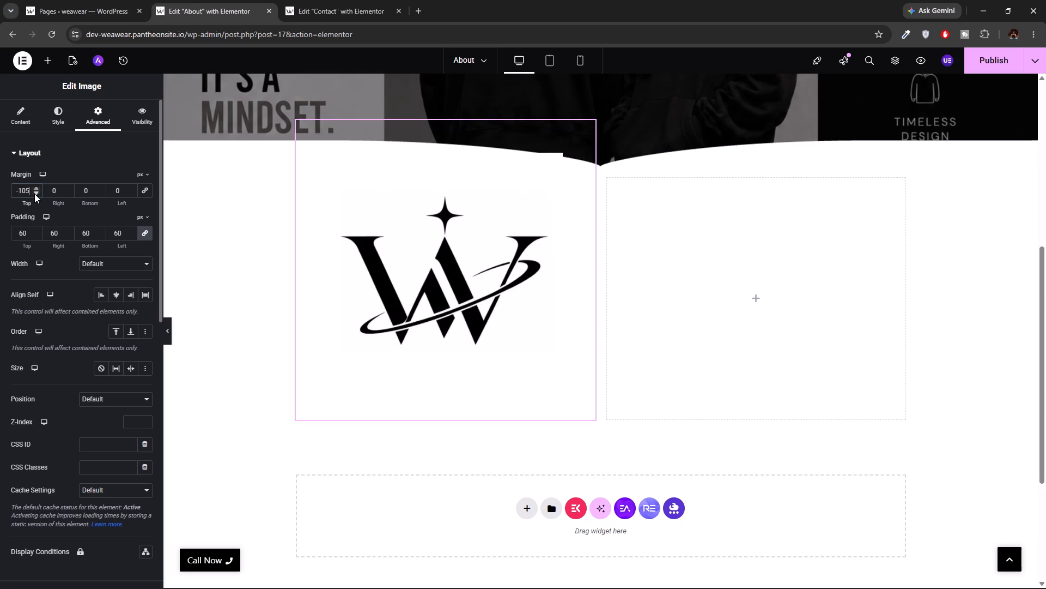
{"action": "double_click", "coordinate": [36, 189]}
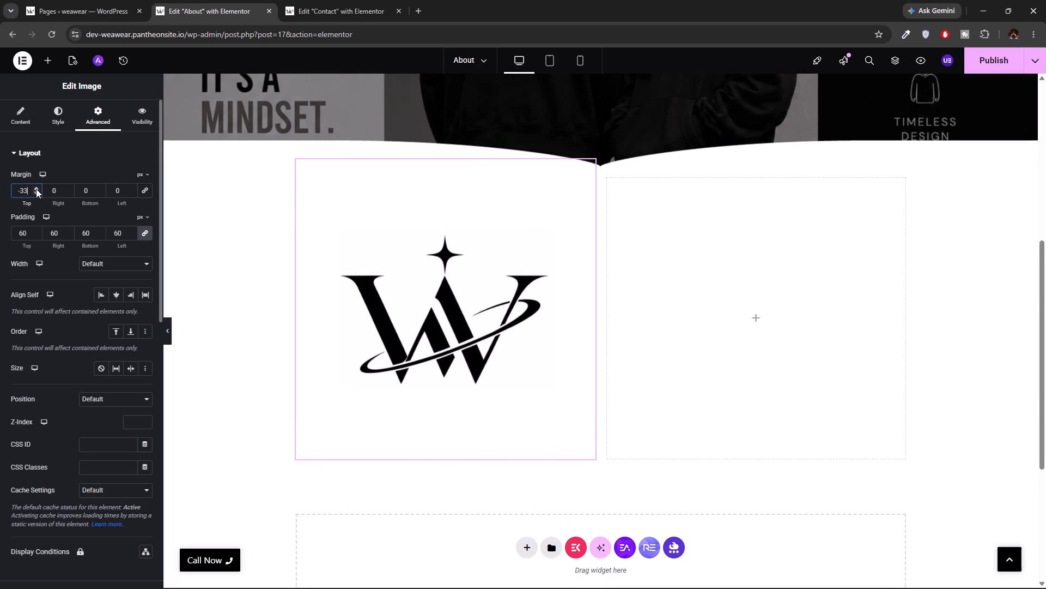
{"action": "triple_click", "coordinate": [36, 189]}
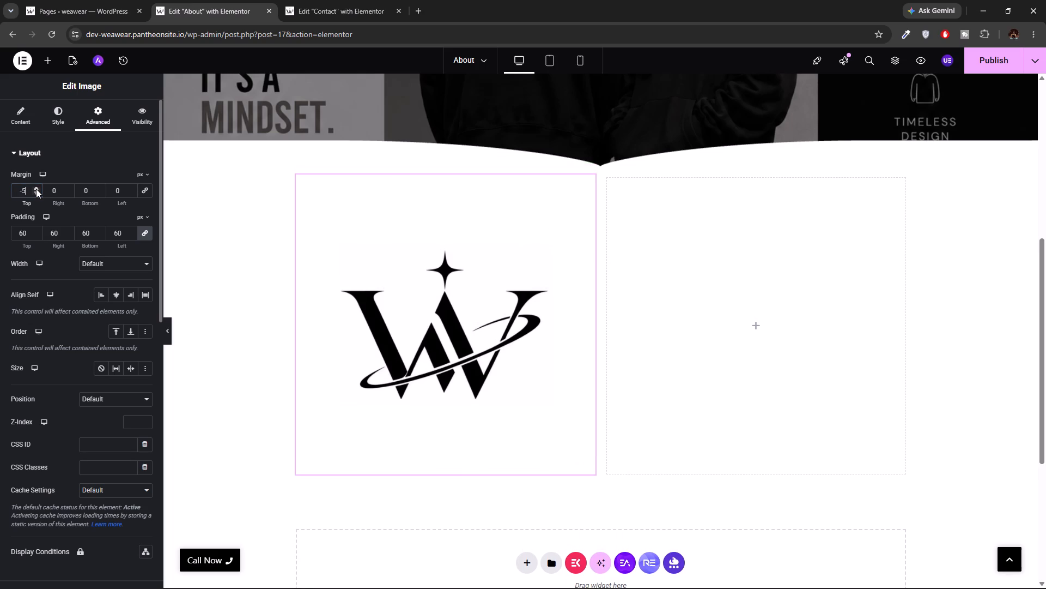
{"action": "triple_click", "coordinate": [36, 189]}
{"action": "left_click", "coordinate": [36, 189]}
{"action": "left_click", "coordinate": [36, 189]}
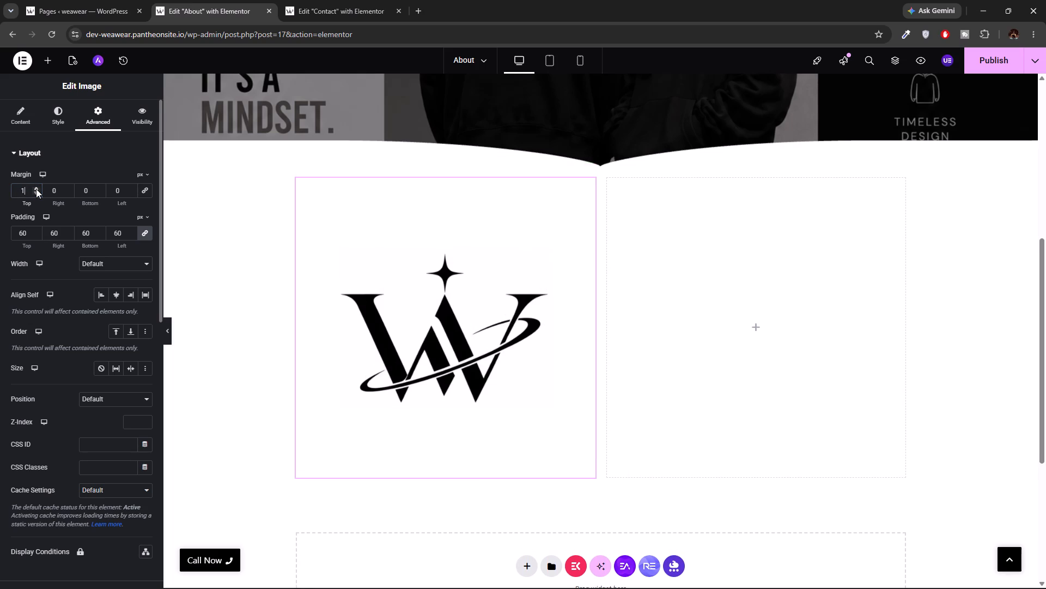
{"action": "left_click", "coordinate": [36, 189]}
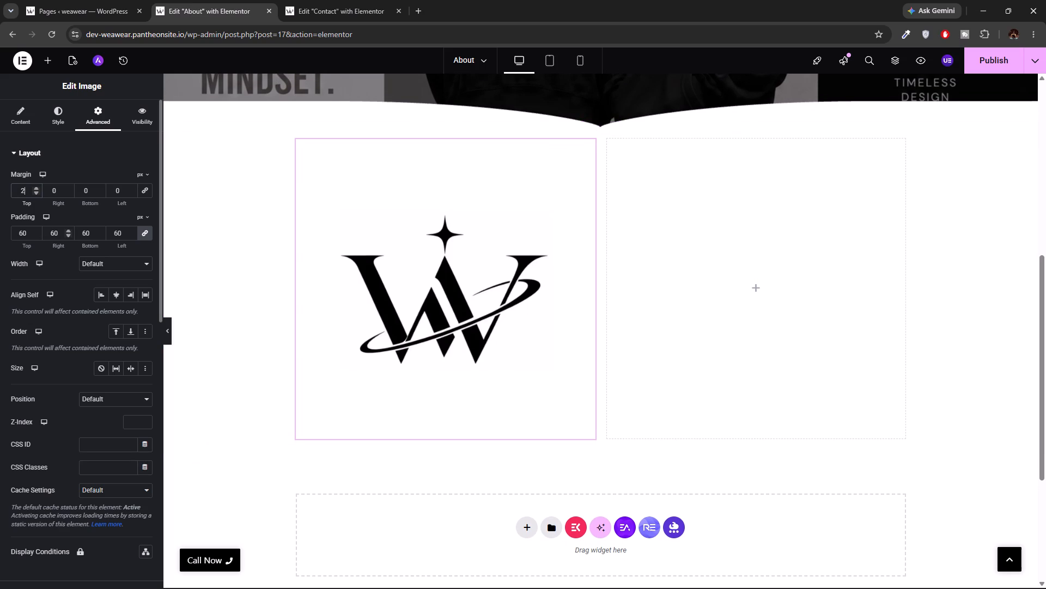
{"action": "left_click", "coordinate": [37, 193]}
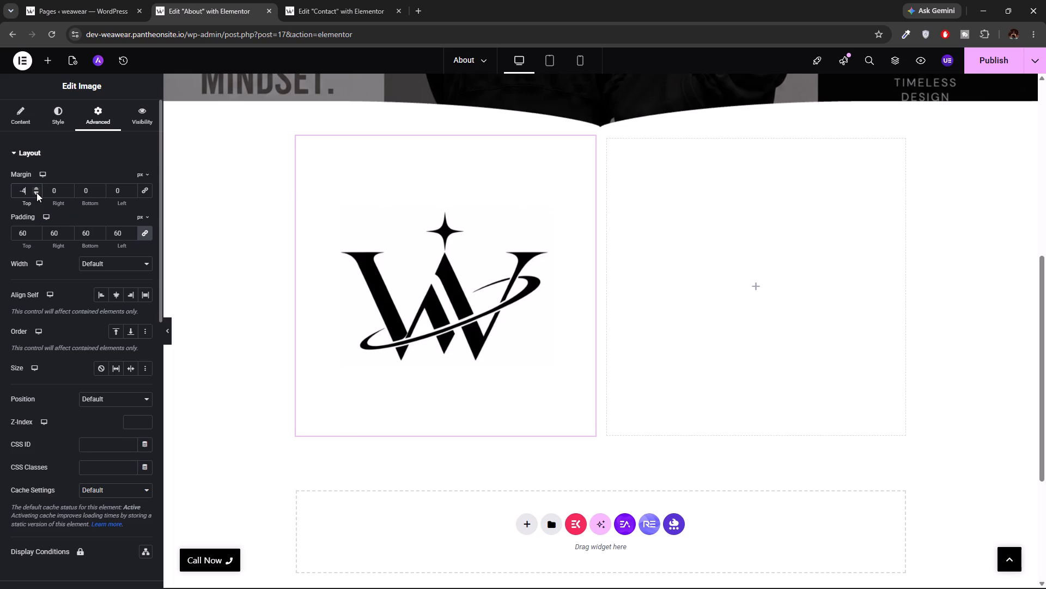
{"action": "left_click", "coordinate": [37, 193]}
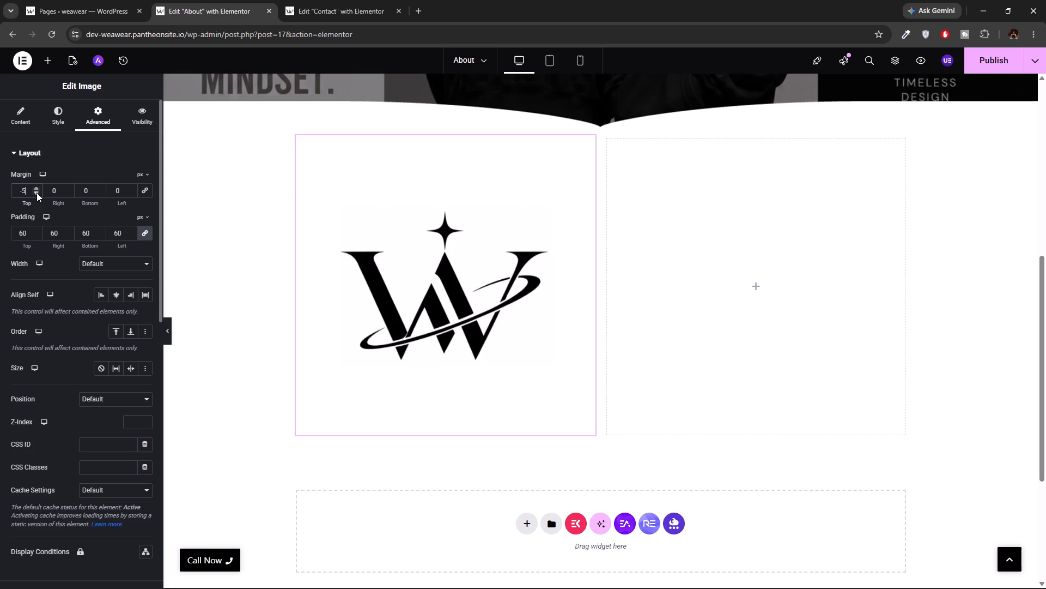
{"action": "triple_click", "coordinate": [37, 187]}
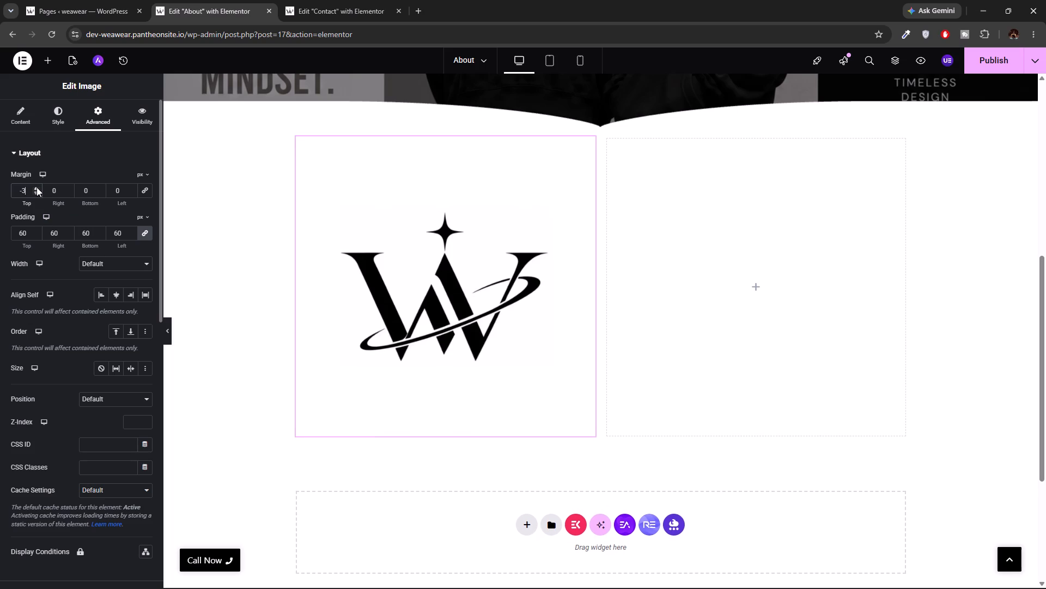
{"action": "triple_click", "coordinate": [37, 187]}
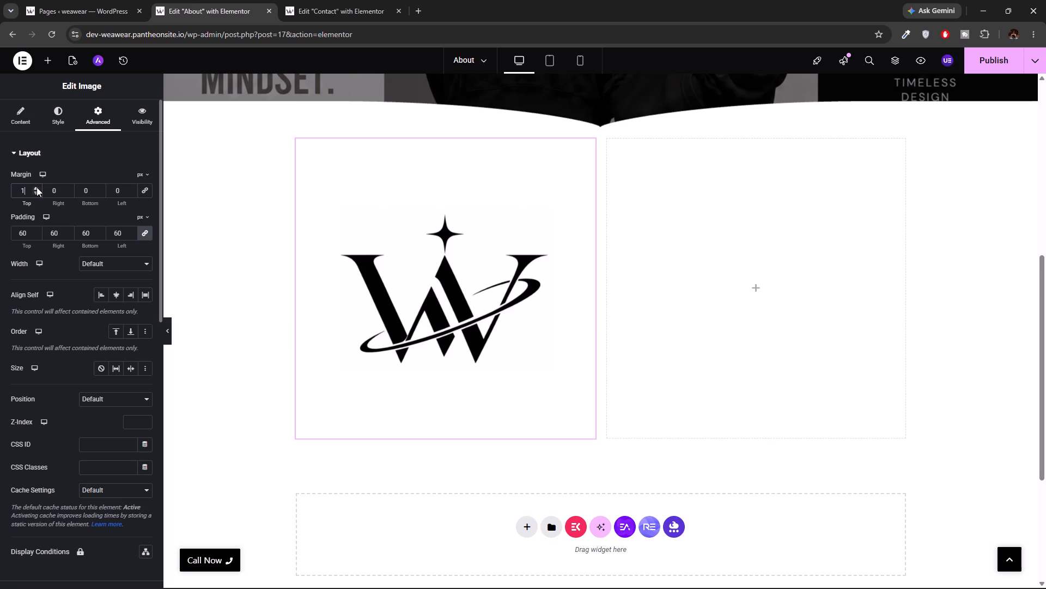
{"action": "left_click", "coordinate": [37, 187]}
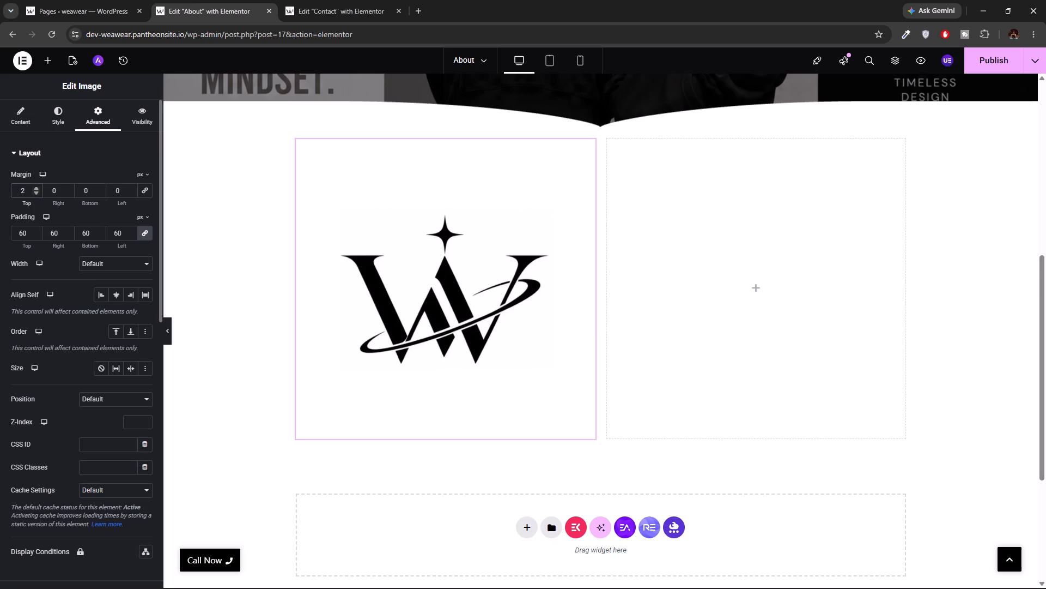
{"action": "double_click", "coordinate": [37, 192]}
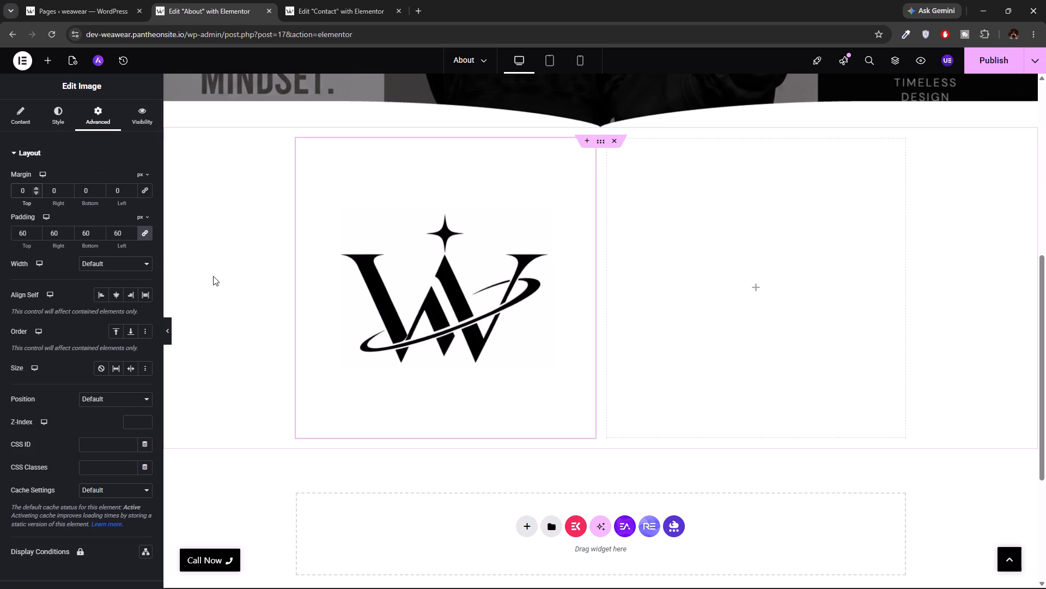
Review the About page from the site header and hero banner down to the two-column logo section.
{"action": "scroll", "coordinate": [528, 244], "scroll_direction": "up", "scroll_amount": 7}
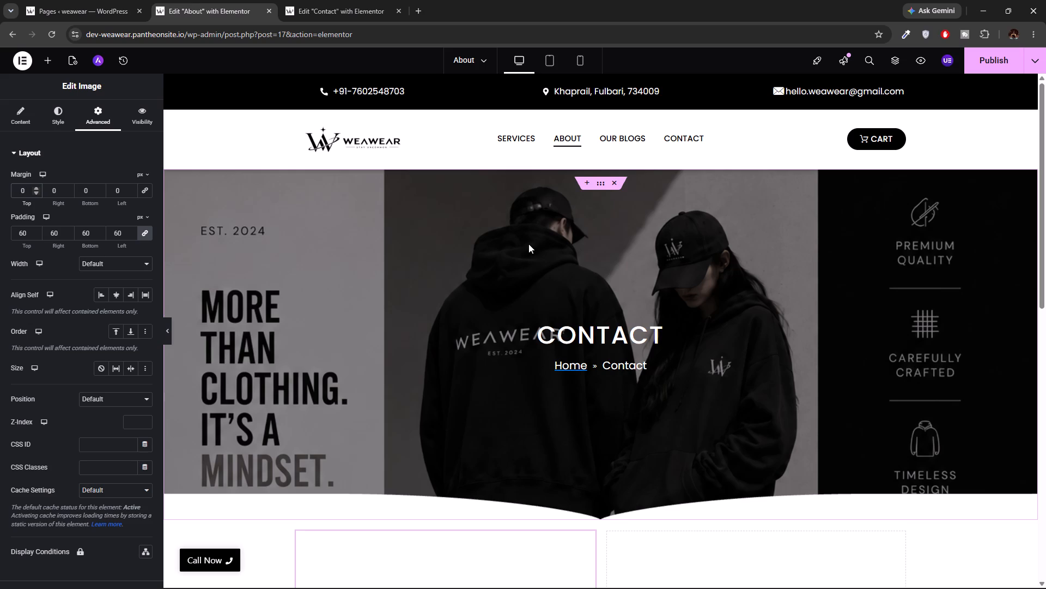
{"action": "scroll", "coordinate": [528, 244], "scroll_direction": "up", "scroll_amount": 2}
{"action": "scroll", "coordinate": [528, 244], "scroll_direction": "down", "scroll_amount": 4}
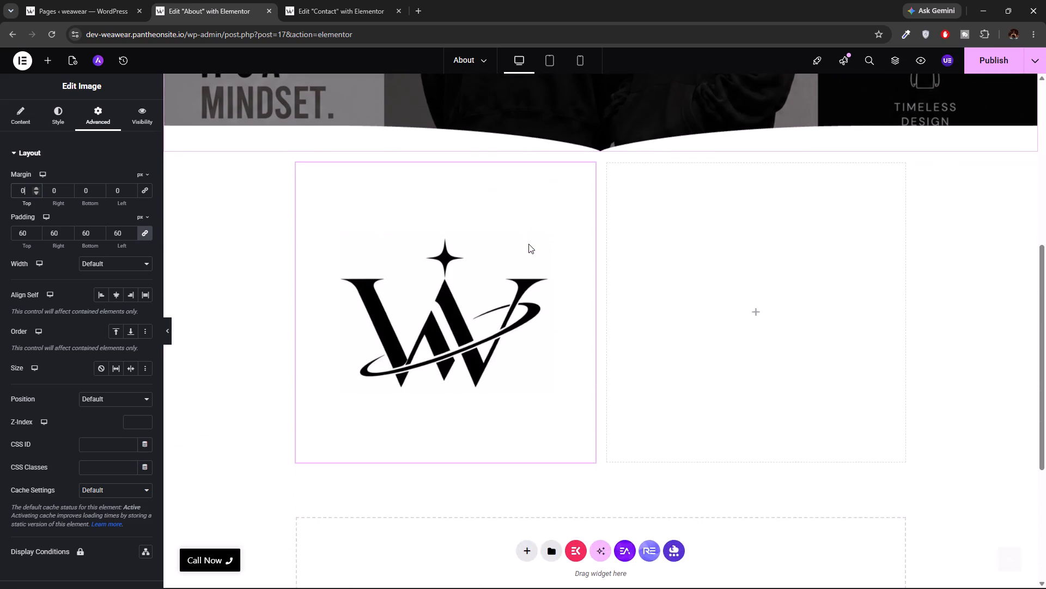
{"action": "scroll", "coordinate": [528, 244], "scroll_direction": "down", "scroll_amount": 1}
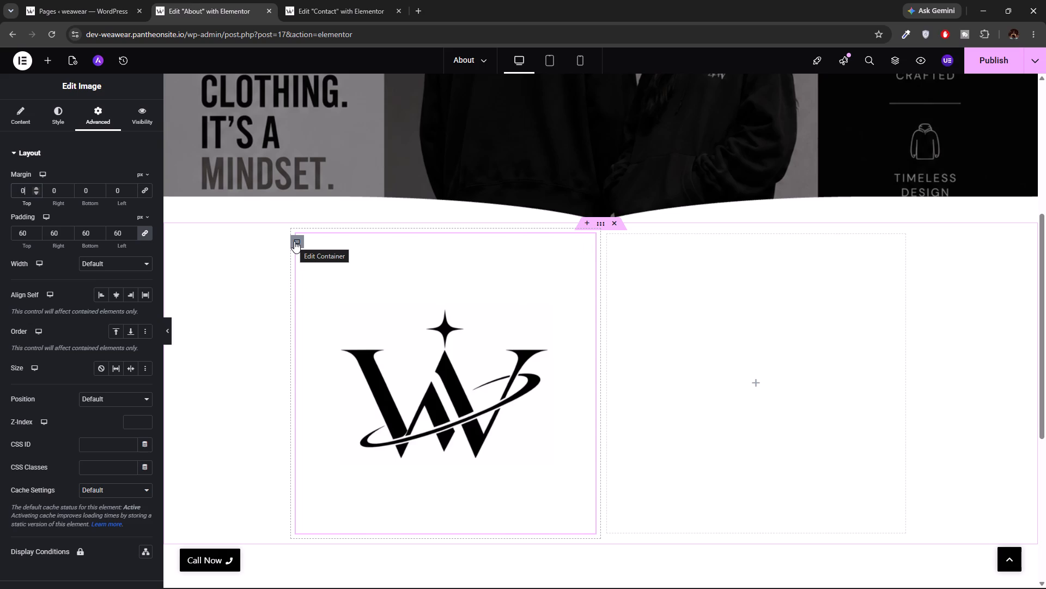
{"action": "scroll", "coordinate": [294, 241], "scroll_direction": "up", "scroll_amount": 7}
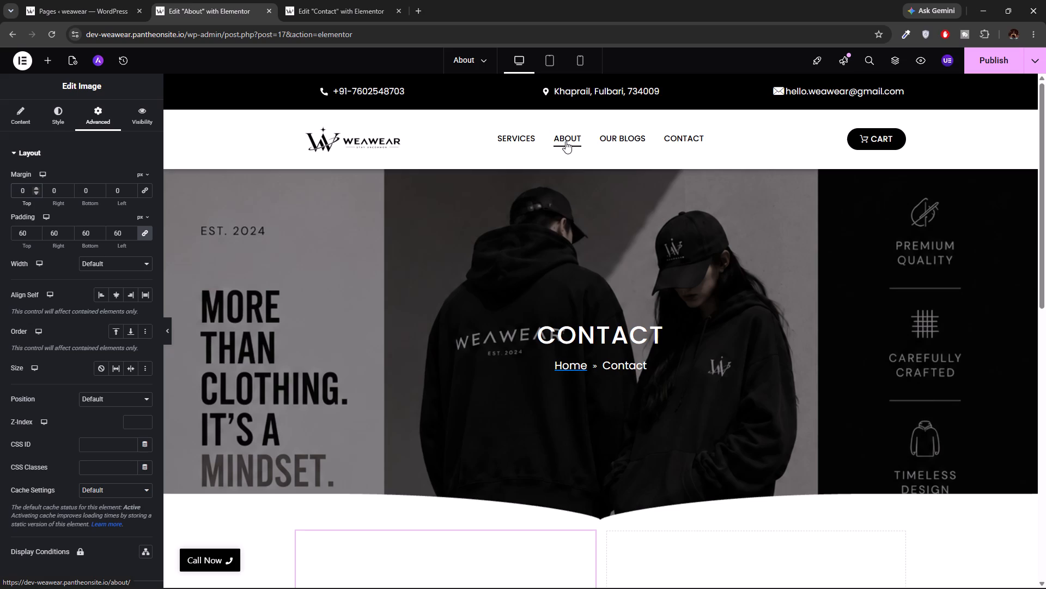
{"action": "scroll", "coordinate": [565, 141], "scroll_direction": "down", "scroll_amount": 4}
{"action": "scroll", "coordinate": [565, 141], "scroll_direction": "up", "scroll_amount": 1}
{"action": "key", "text": "Print"}
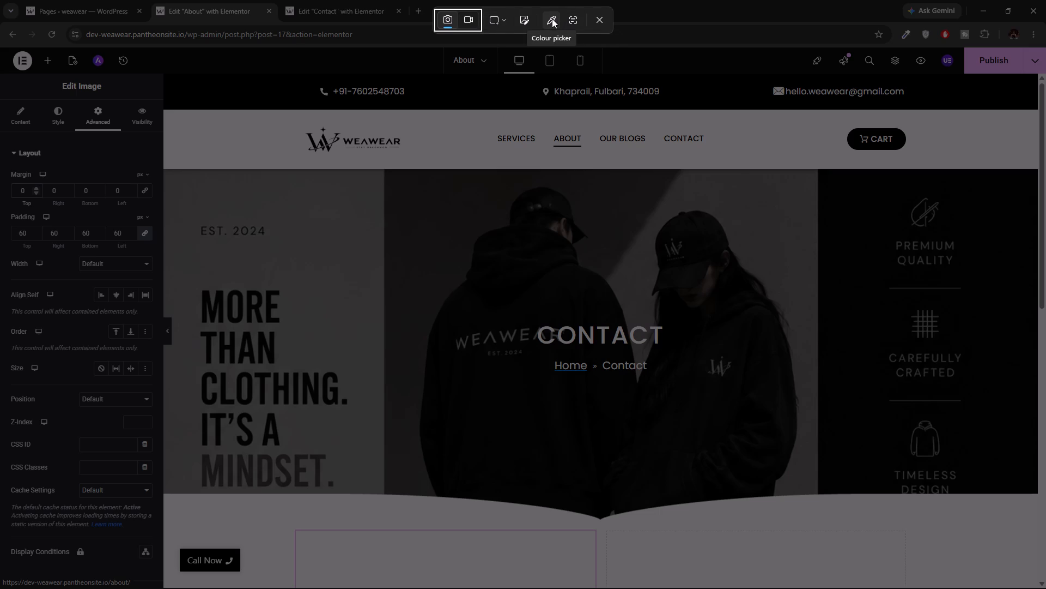
{"action": "left_click", "coordinate": [506, 21]}
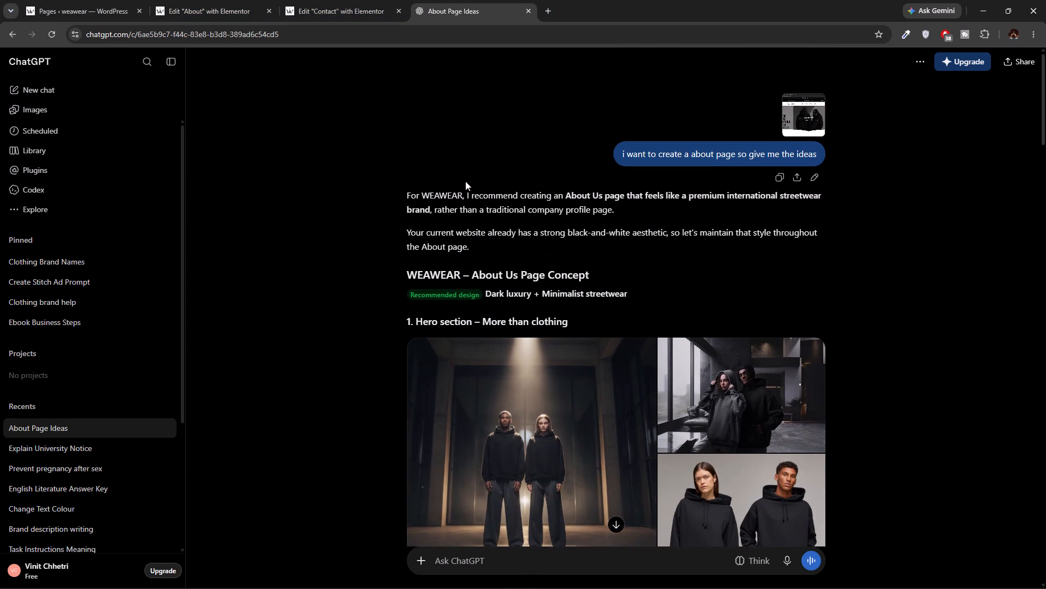
Close the ChatGPT conversation and return to the two-column logo section of the About page in Elementor.
{"action": "left_click", "coordinate": [529, 10]}
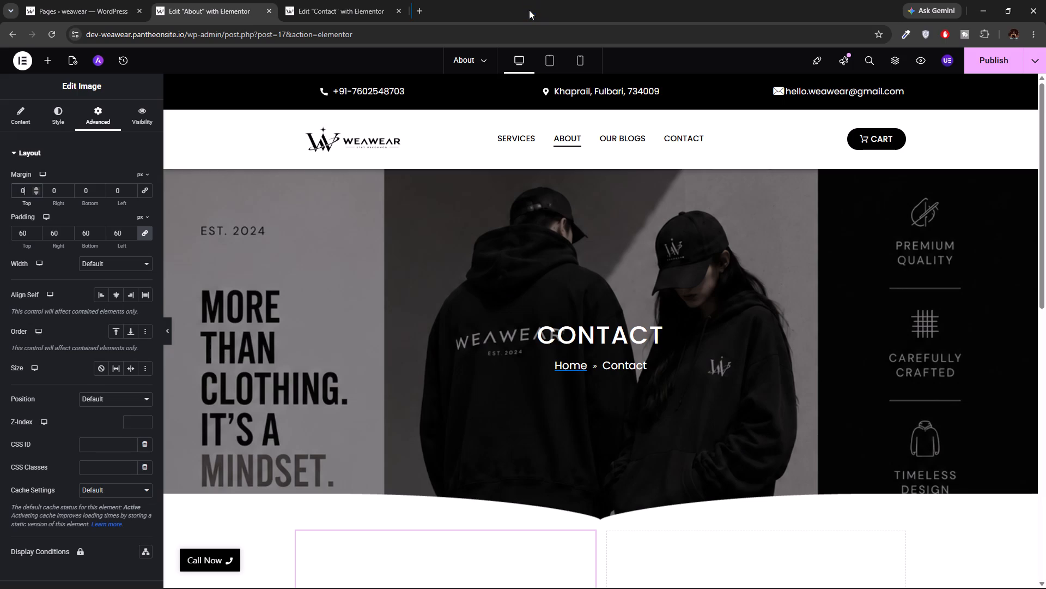
{"action": "scroll", "coordinate": [441, 305], "scroll_direction": "down", "scroll_amount": 4}
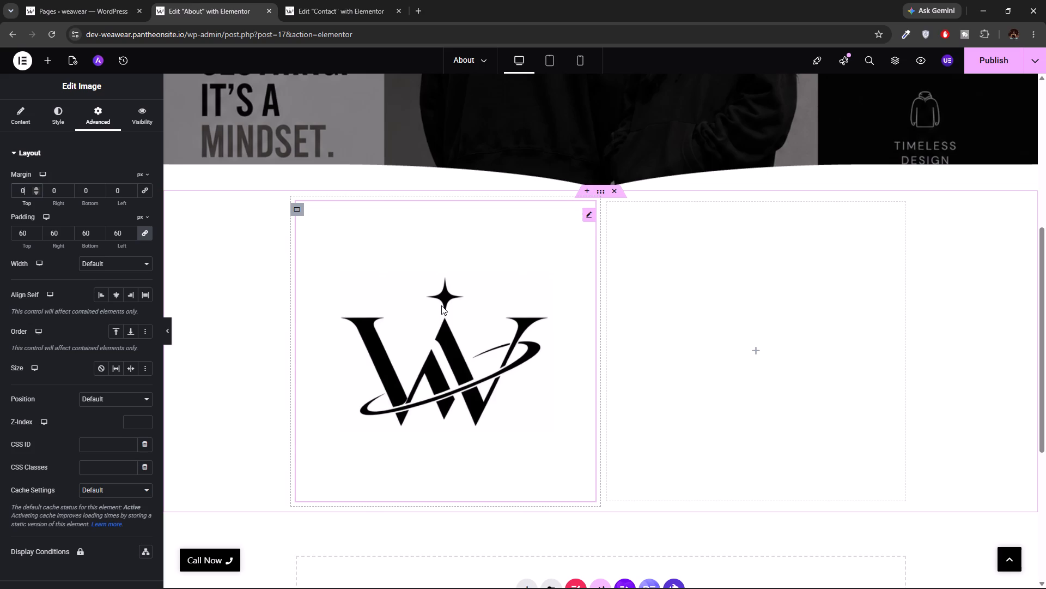
{"action": "key", "text": "Delete"}
Replace the hero banner's "CONTACT" heading text with "About Us".
{"action": "scroll", "coordinate": [532, 140], "scroll_direction": "up", "scroll_amount": 5}
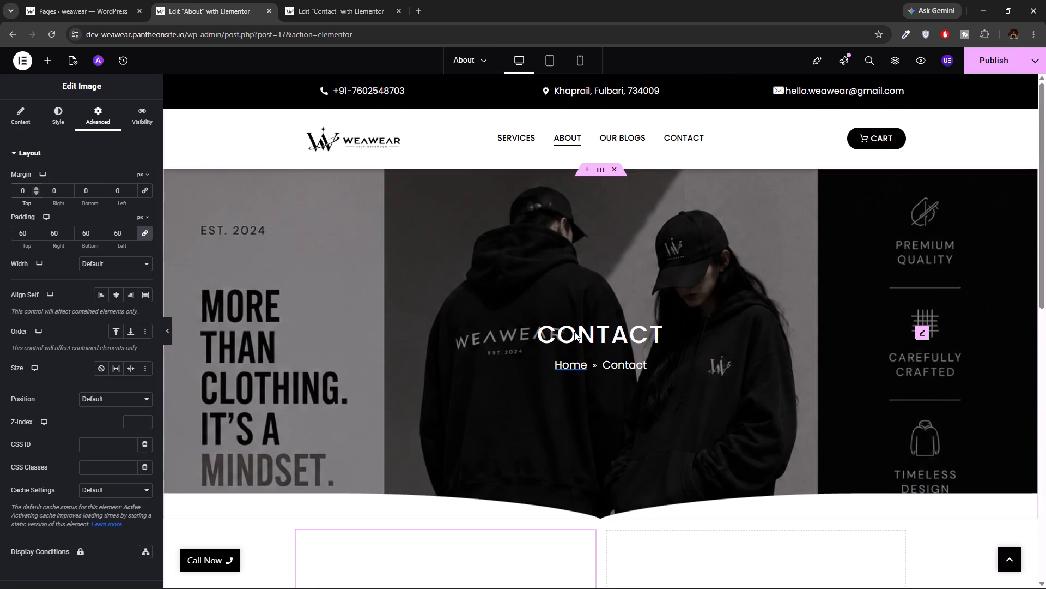
{"action": "left_click", "coordinate": [574, 333]}
{"action": "key", "text": "BackSpace"}
{"action": "key", "text": "BackSpace"}
{"action": "key", "text": "BackSpace"}
{"action": "key", "text": "BackSpace"}
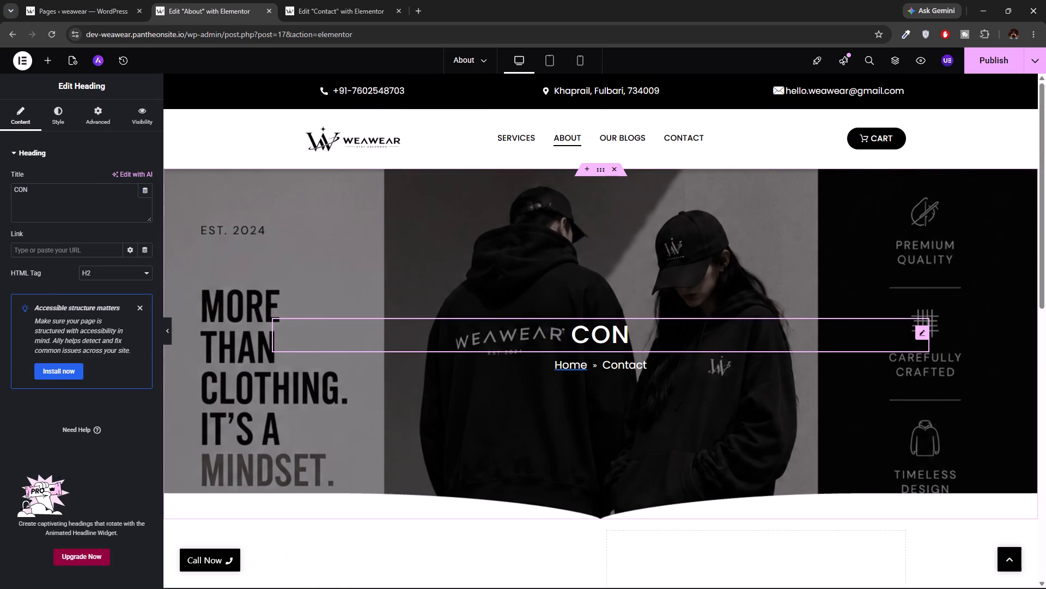
{"action": "key", "text": "BackSpace"}
{"action": "key", "text": "BackSpace"}
{"action": "key", "text": "BackSpace"}
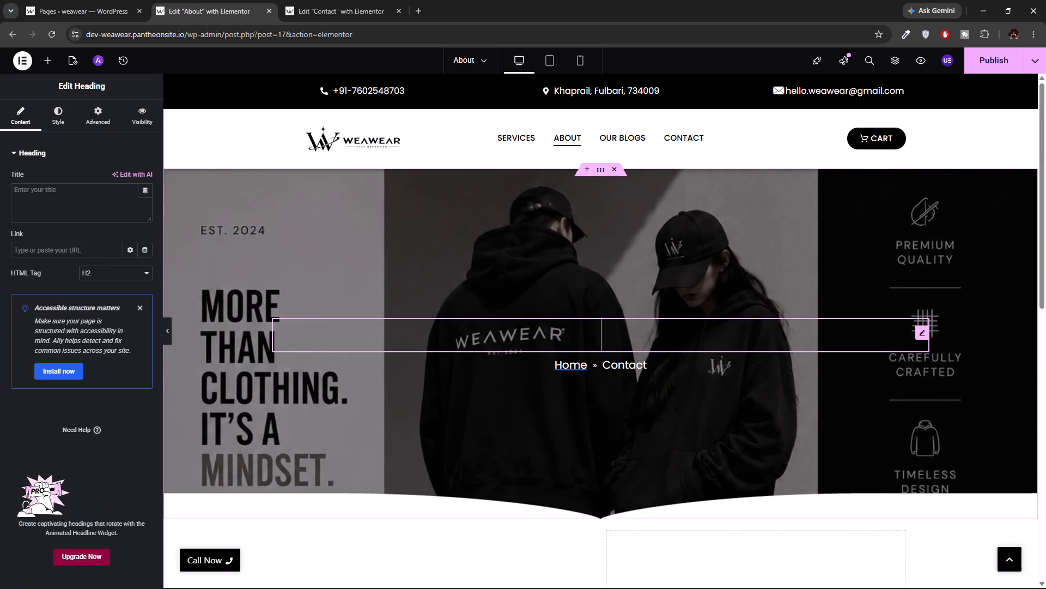
{"action": "type", "text": "About"}
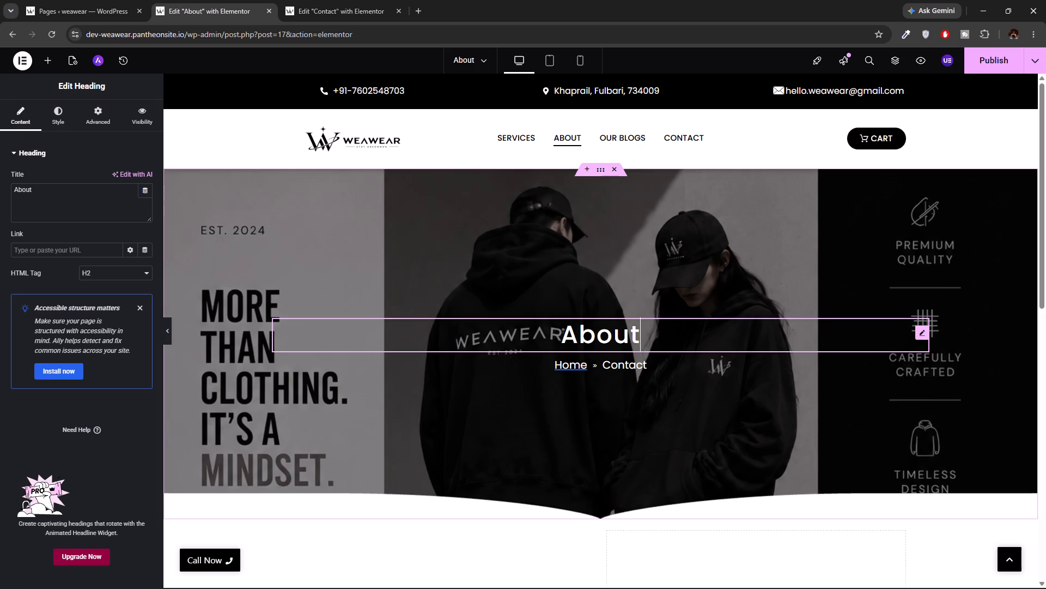
{"action": "key", "text": "space"}
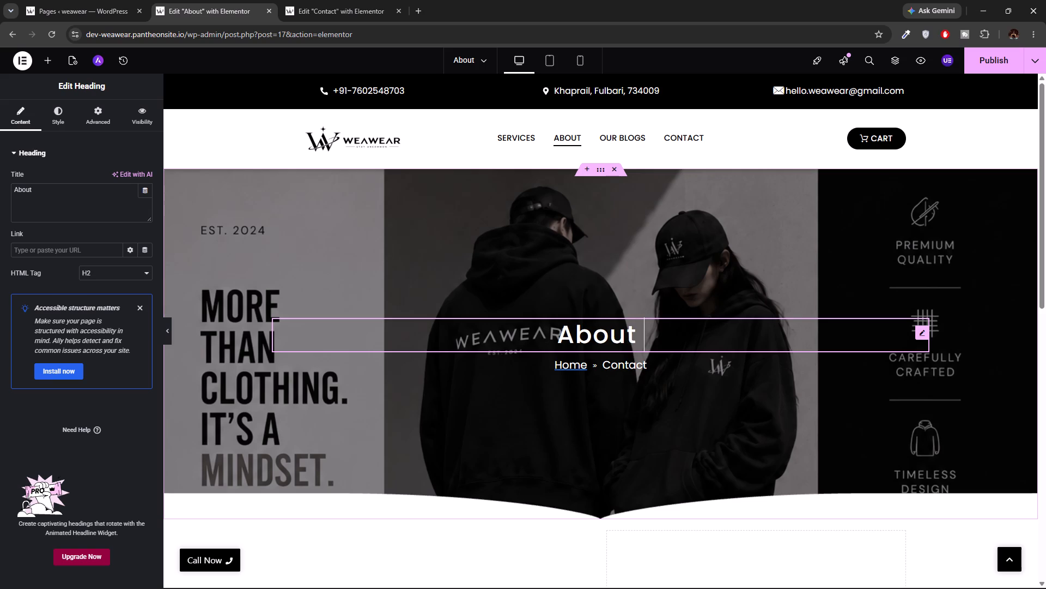
{"action": "type", "text": "Us"}
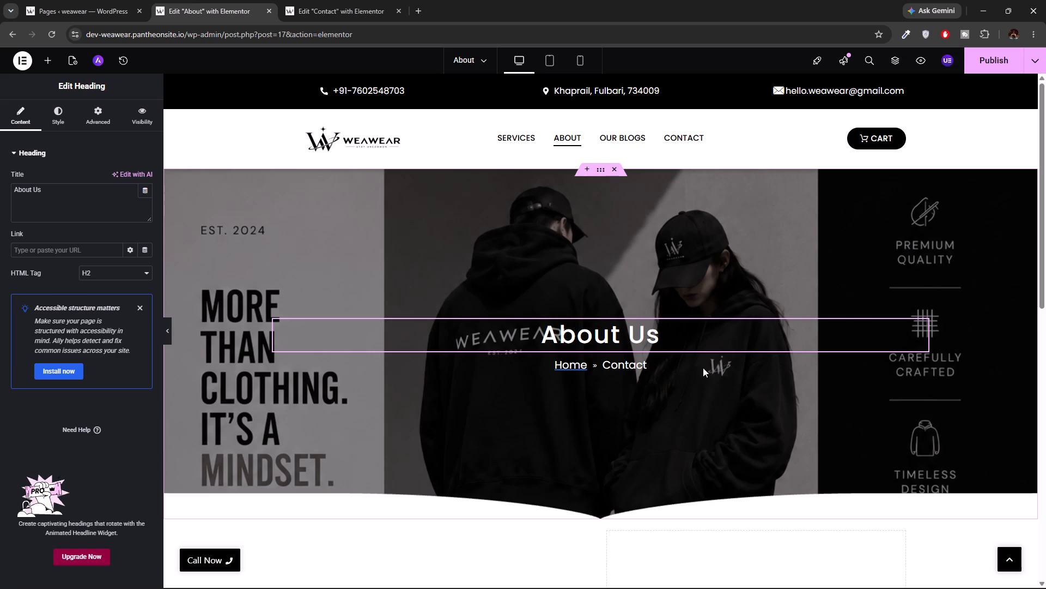
{"action": "double_click", "coordinate": [685, 340]}
{"action": "double_click", "coordinate": [685, 340]}
Rewrite the hero banner heading in capitals as "ABOUT US".
{"action": "left_click_drag", "start_coordinate": [685, 340], "coordinate": [483, 348]}
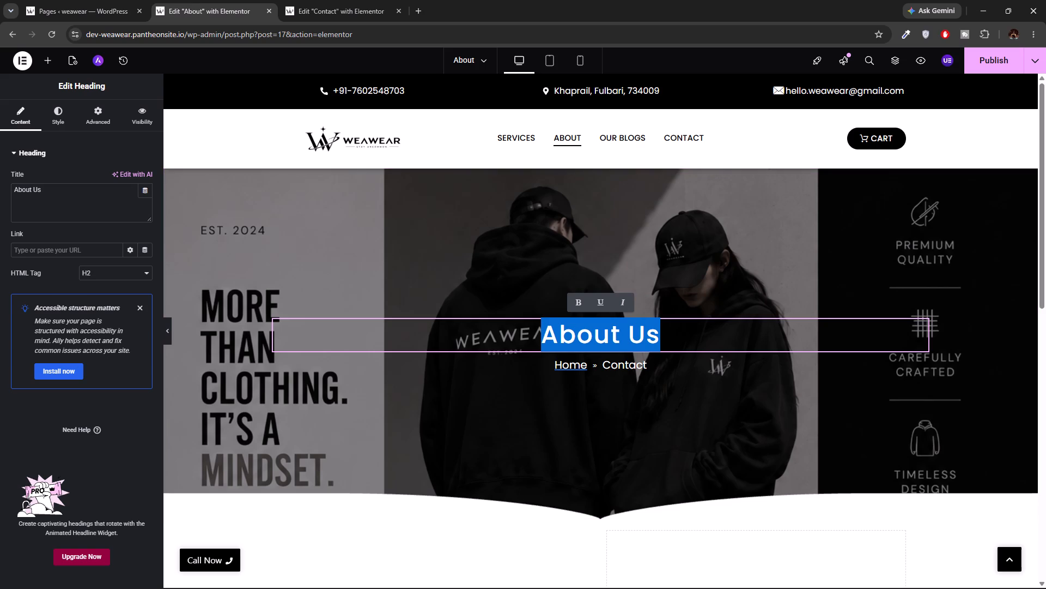
{"action": "left_click_drag", "start_coordinate": [64, 193], "coordinate": [0, 196]}
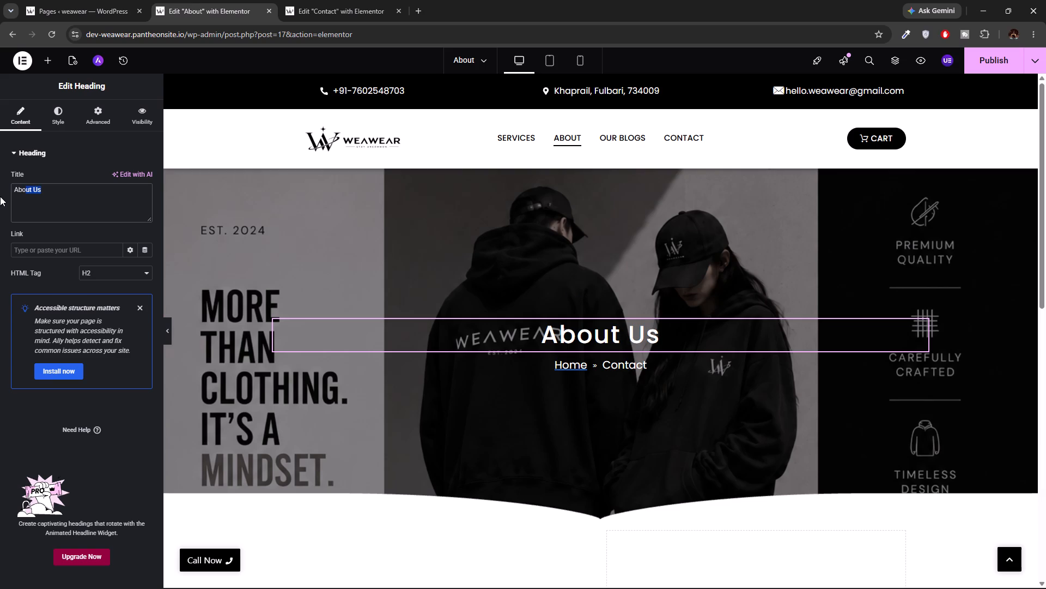
{"action": "key", "text": "BackSpace"}
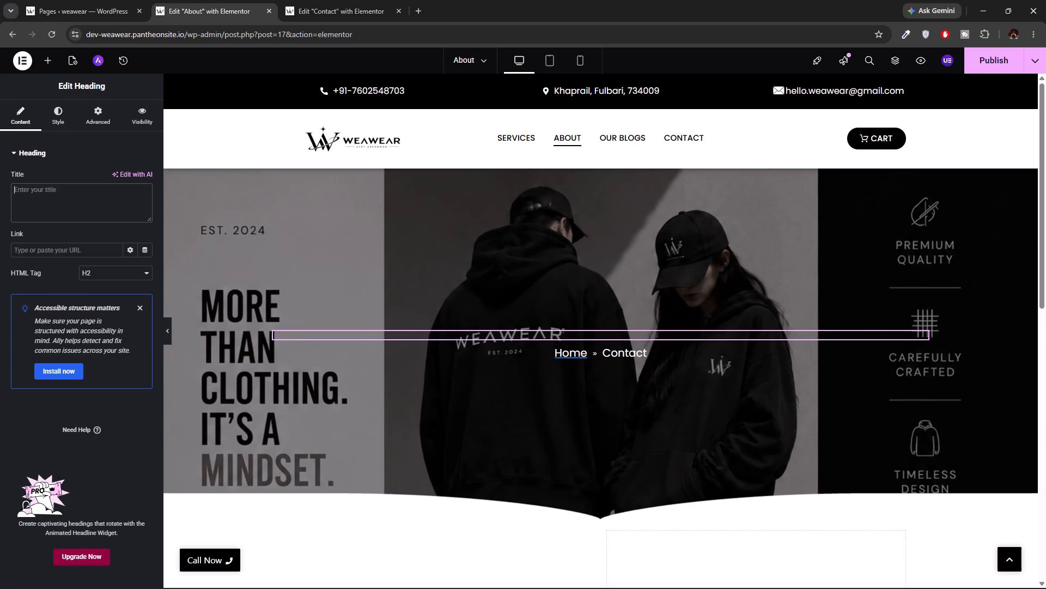
{"action": "type", "text": "ABOUT"}
{"action": "key", "text": "space"}
{"action": "type", "text": "US"}
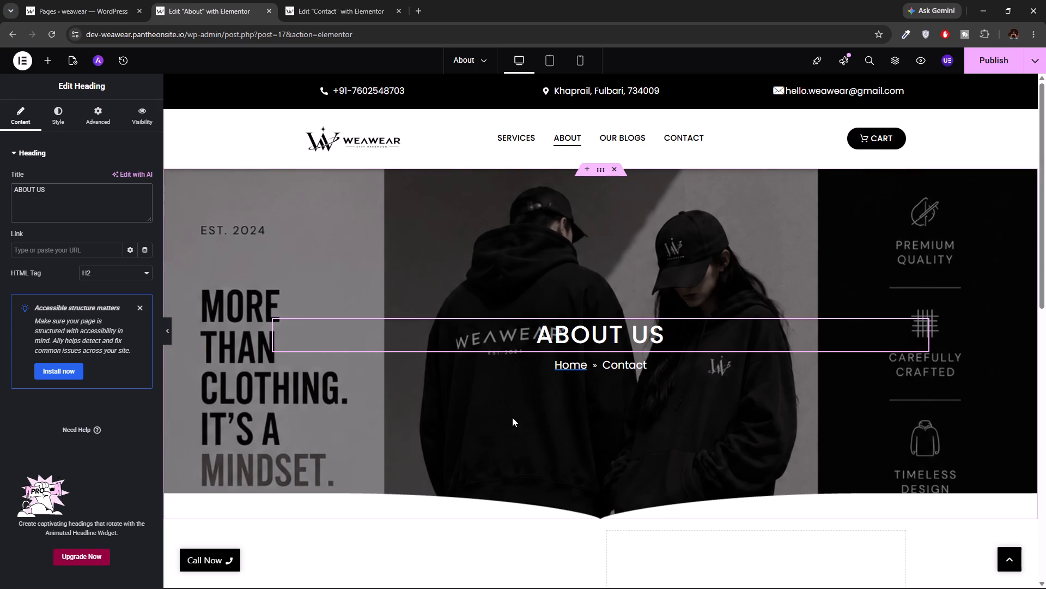
Look over the About page layout from the hero banner through the two-column logo section to the footer.
{"action": "scroll", "coordinate": [634, 350], "scroll_direction": "left", "scroll_amount": 1}
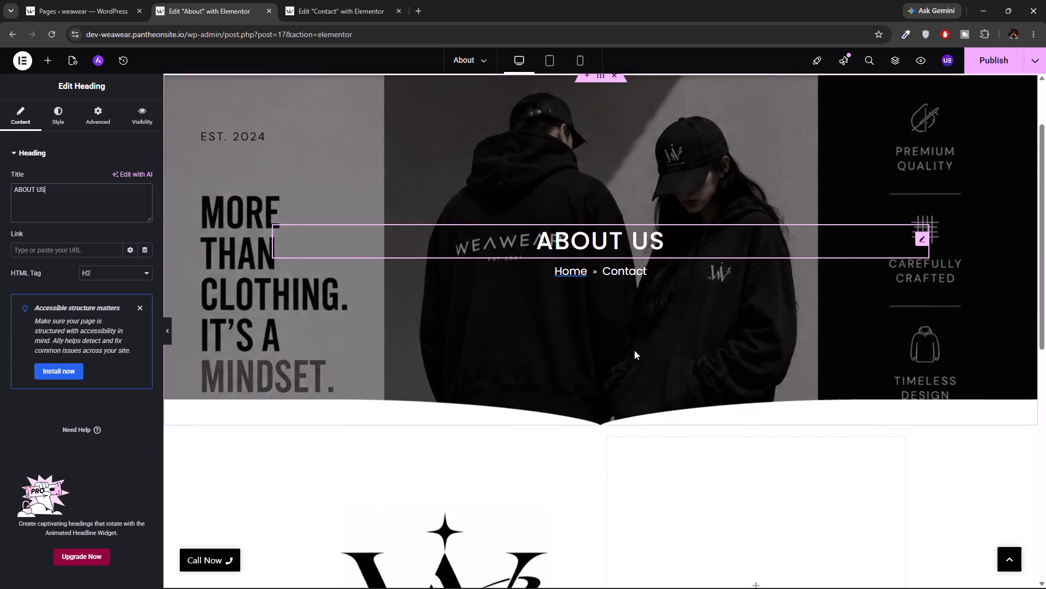
{"action": "scroll", "coordinate": [634, 350], "scroll_direction": "left", "scroll_amount": 1}
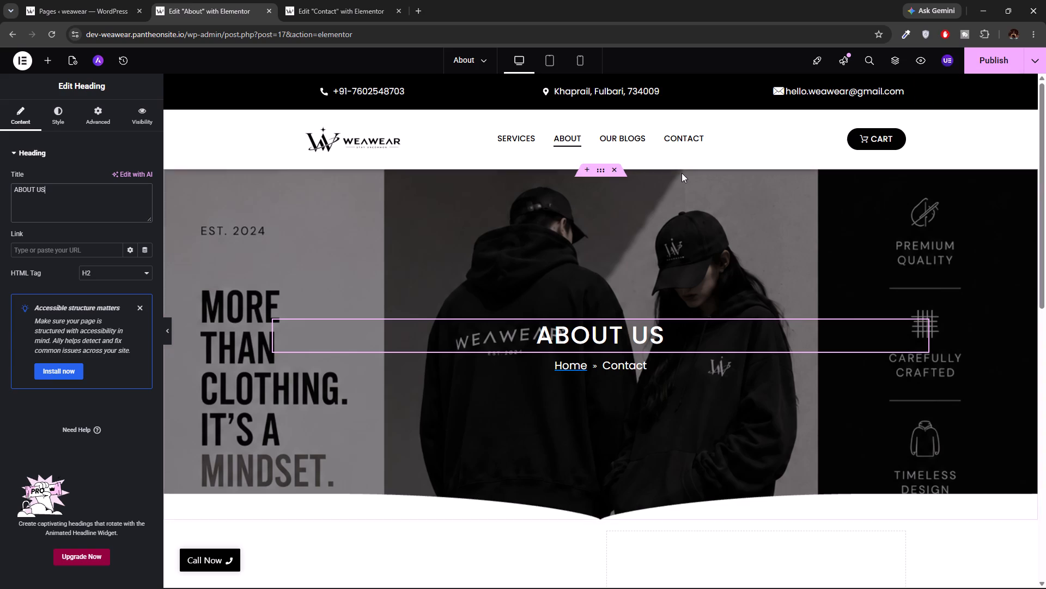
{"action": "scroll", "coordinate": [682, 173], "scroll_direction": "down", "scroll_amount": 3}
{"action": "scroll", "coordinate": [682, 173], "scroll_direction": "up", "scroll_amount": 2}
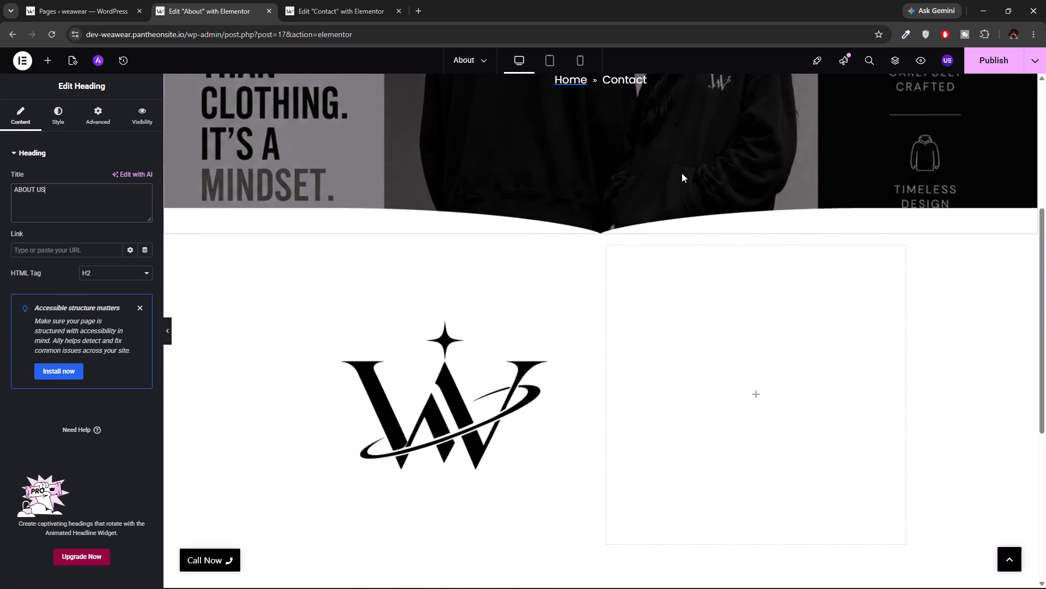
{"action": "scroll", "coordinate": [682, 173], "scroll_direction": "up", "scroll_amount": 5}
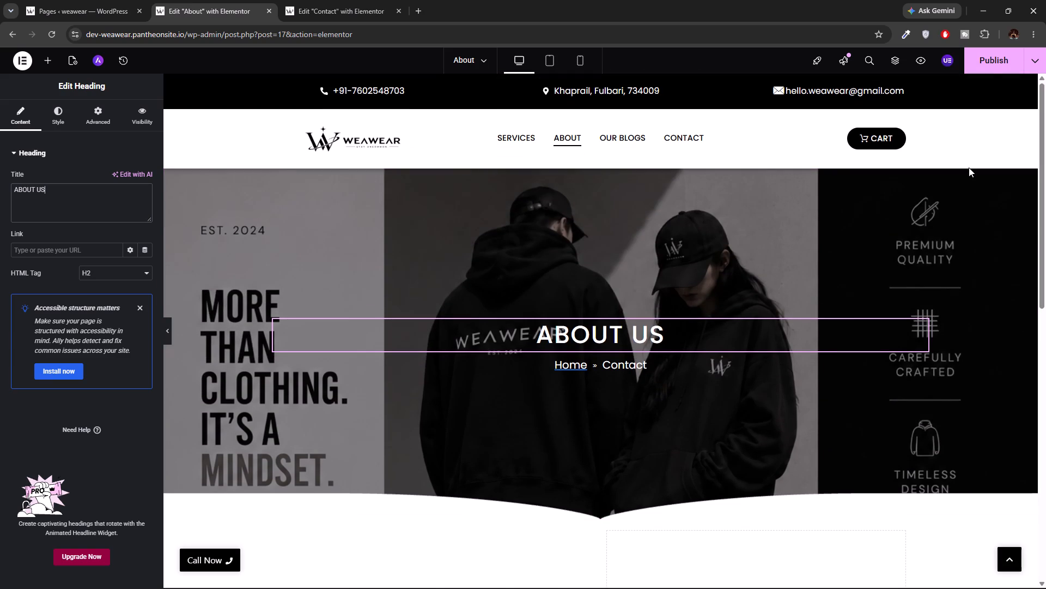
{"action": "scroll", "coordinate": [698, 266], "scroll_direction": "down", "scroll_amount": 3}
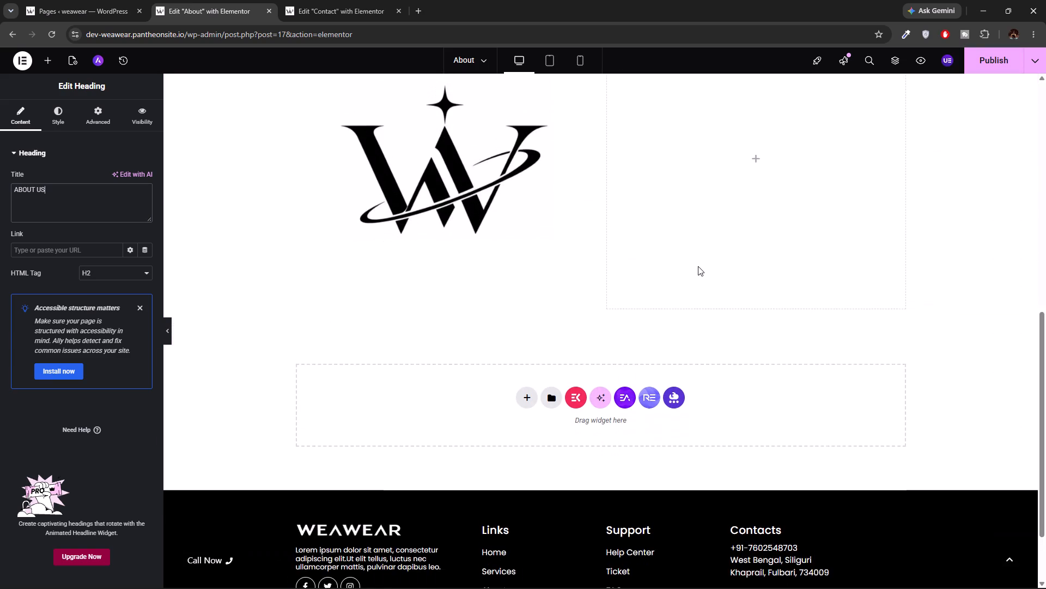
{"action": "scroll", "coordinate": [698, 266], "scroll_direction": "down", "scroll_amount": 2}
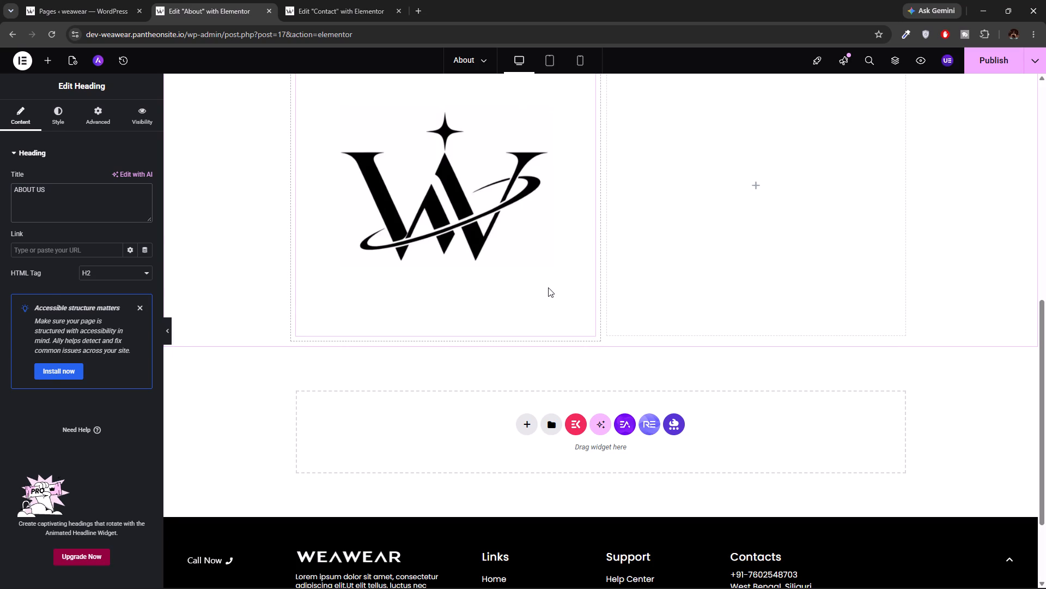
{"action": "scroll", "coordinate": [548, 287], "scroll_direction": "up", "scroll_amount": 8}
{"action": "scroll", "coordinate": [548, 287], "scroll_direction": "down", "scroll_amount": 3}
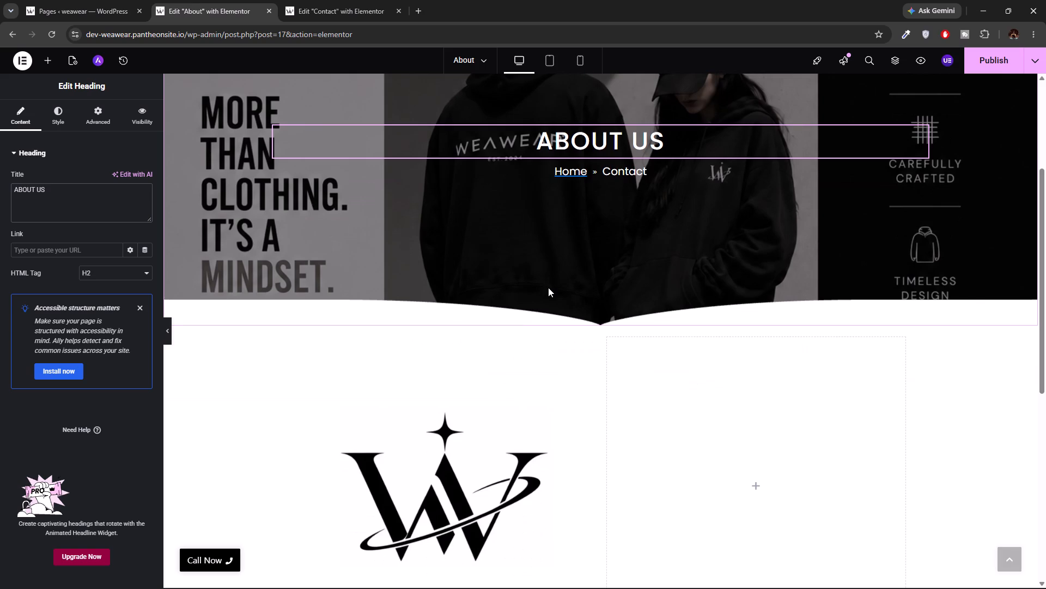
Unlink the margin values of the two-column logo section's container and set its top margin to 80 px.
{"action": "left_click", "coordinate": [601, 325]}
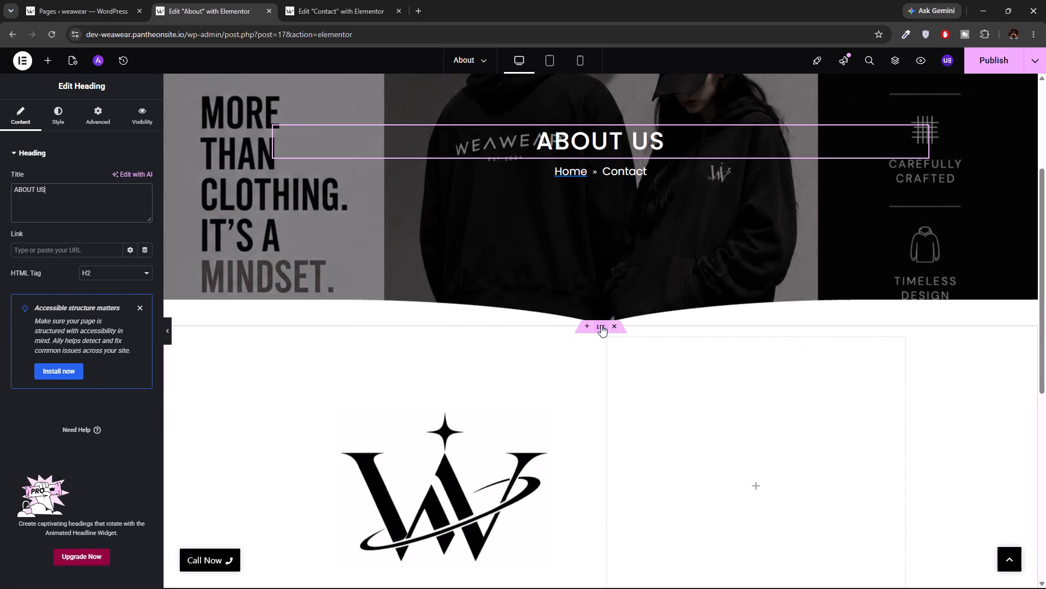
{"action": "left_click", "coordinate": [107, 124]}
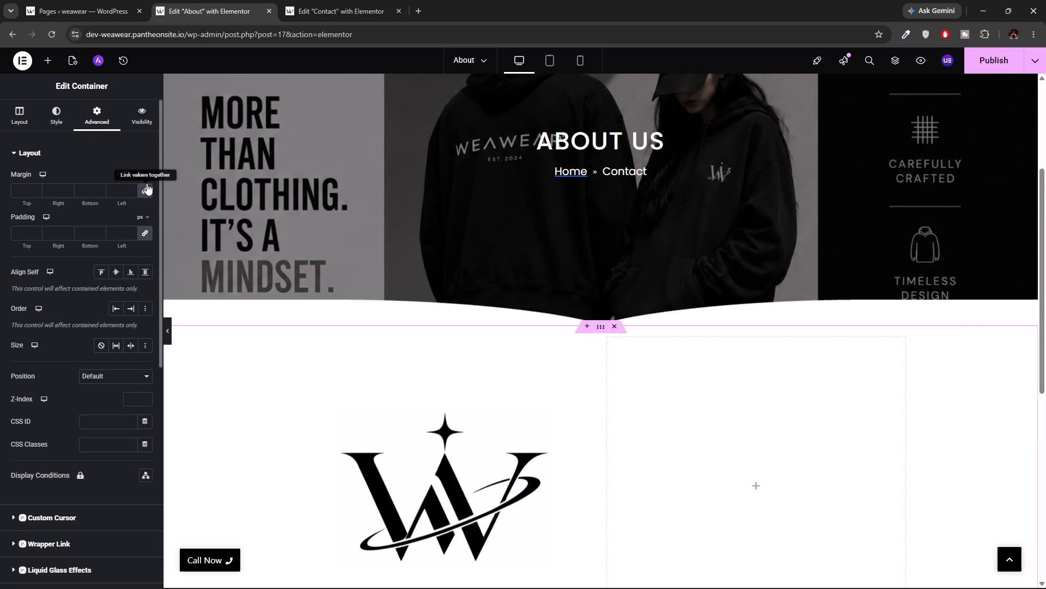
{"action": "left_click", "coordinate": [148, 189]}
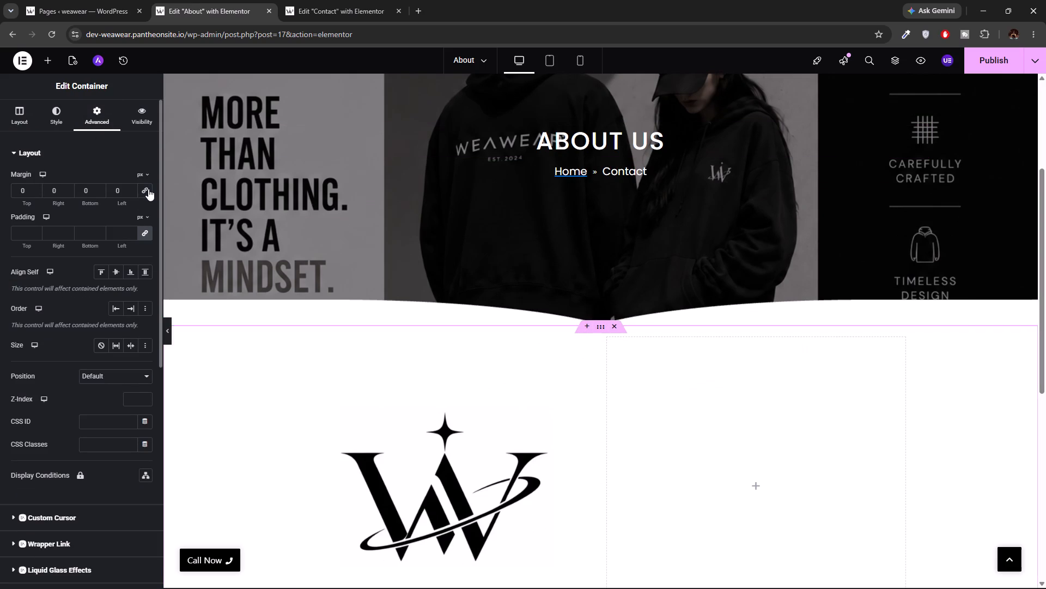
{"action": "left_click", "coordinate": [16, 192]}
{"action": "key", "text": "8"}
{"action": "scroll", "coordinate": [337, 250], "scroll_direction": "down", "scroll_amount": 3}
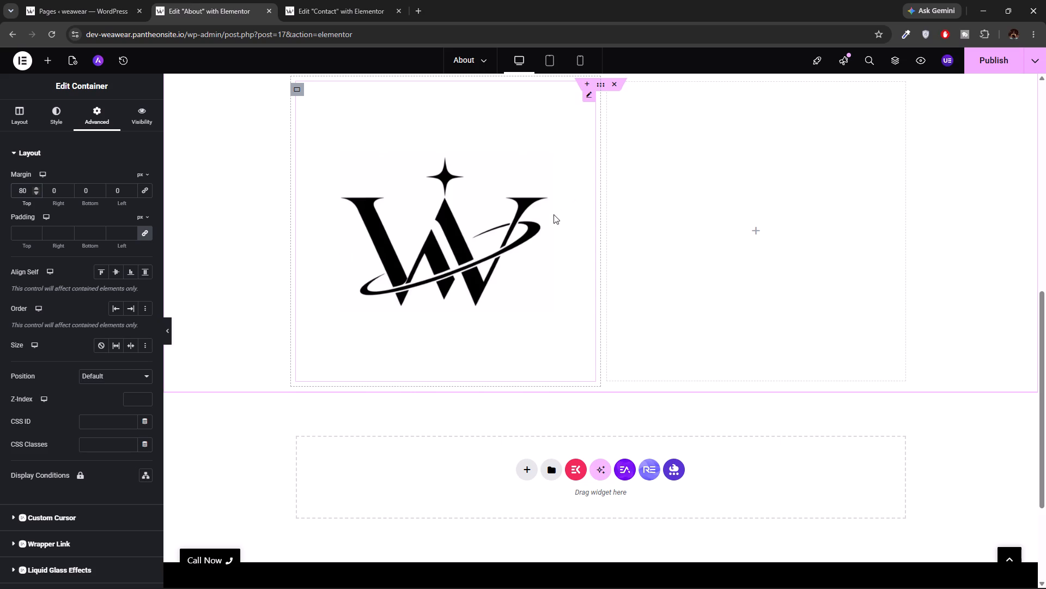
{"action": "scroll", "coordinate": [446, 205], "scroll_direction": "up", "scroll_amount": 1}
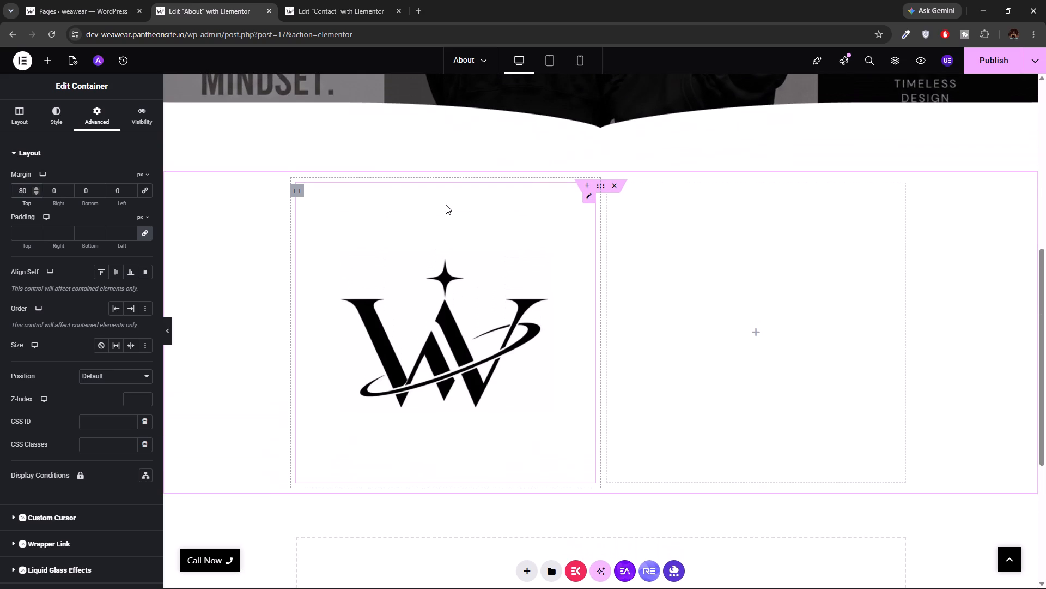
{"action": "scroll", "coordinate": [446, 205], "scroll_direction": "up", "scroll_amount": 2}
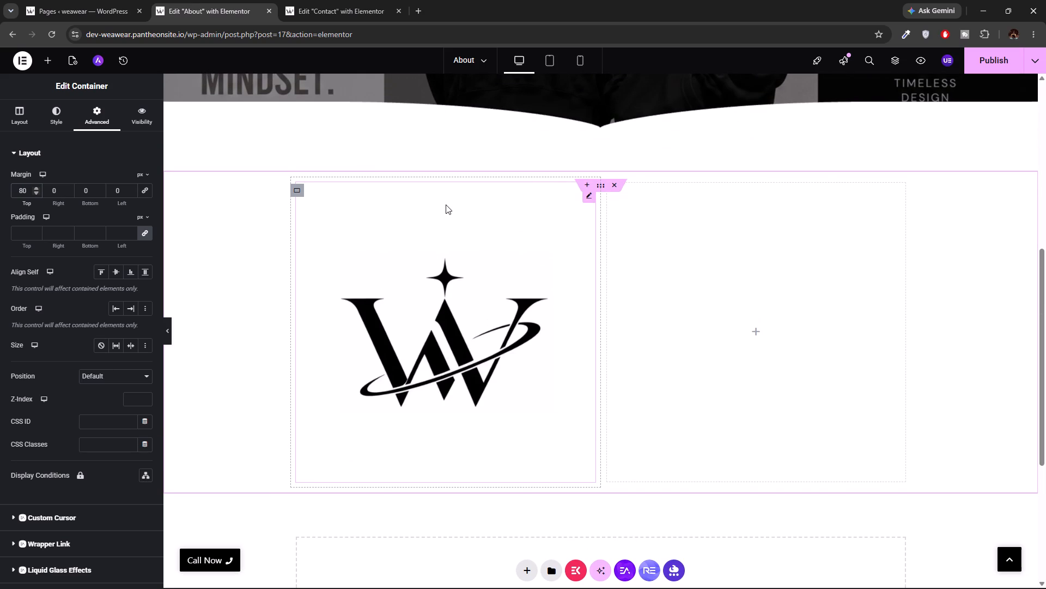
{"action": "scroll", "coordinate": [446, 205], "scroll_direction": "up", "scroll_amount": 5}
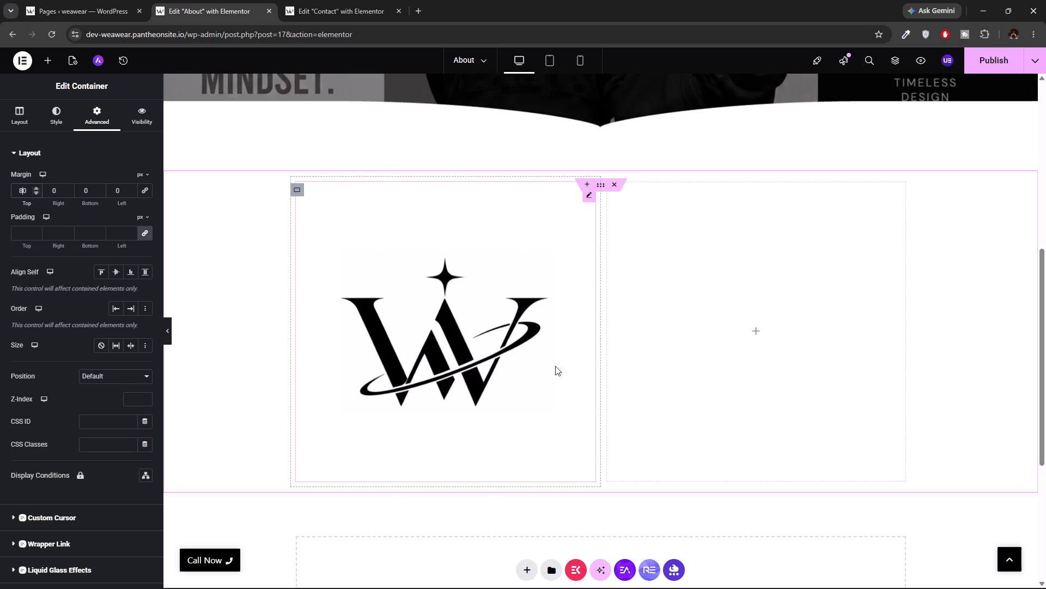
{"action": "left_click", "coordinate": [52, 64]}
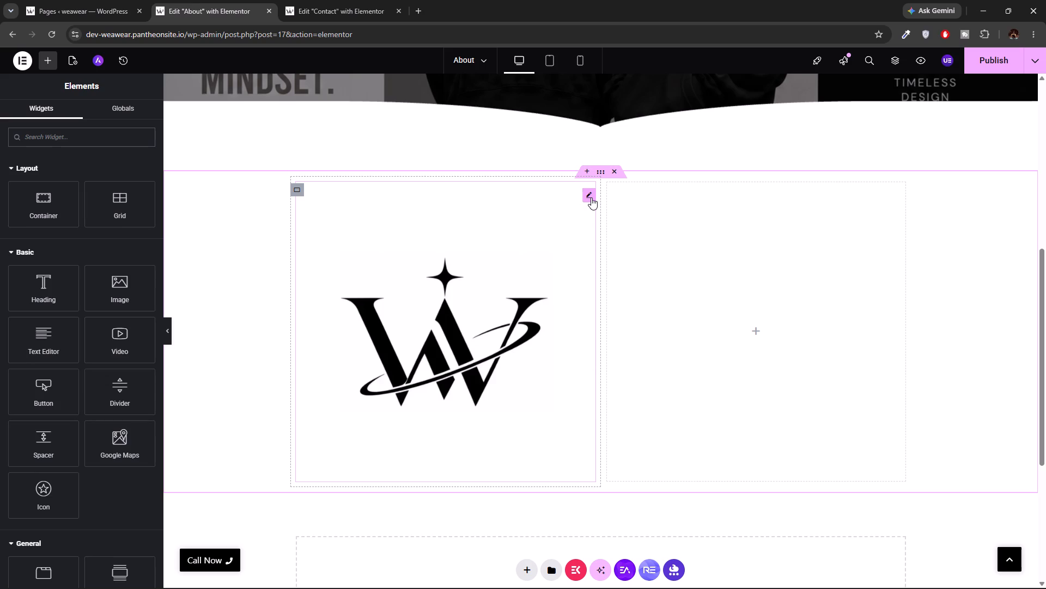
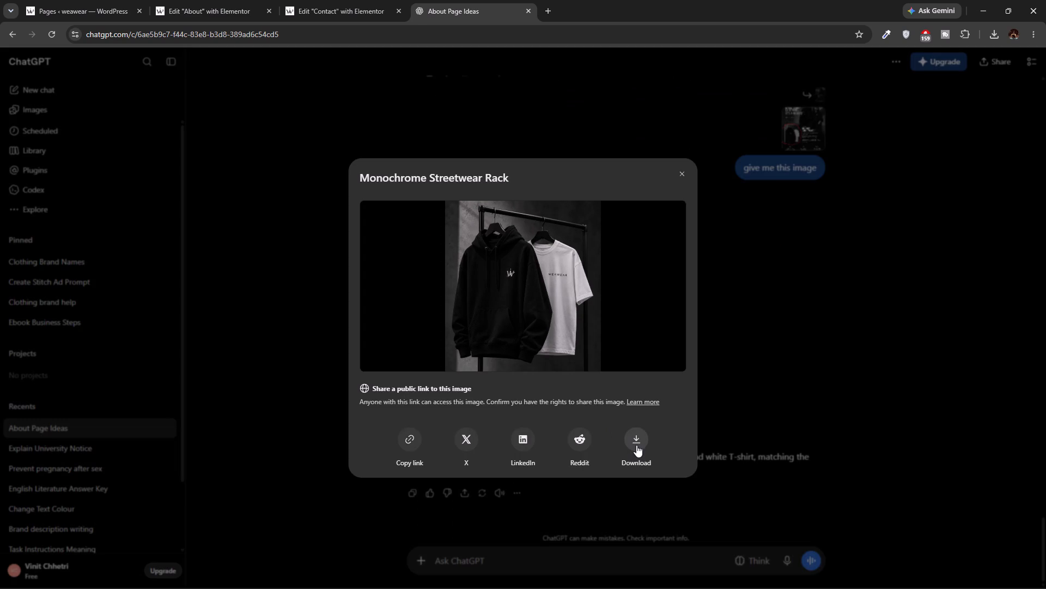
{"action": "left_click", "coordinate": [636, 445]}
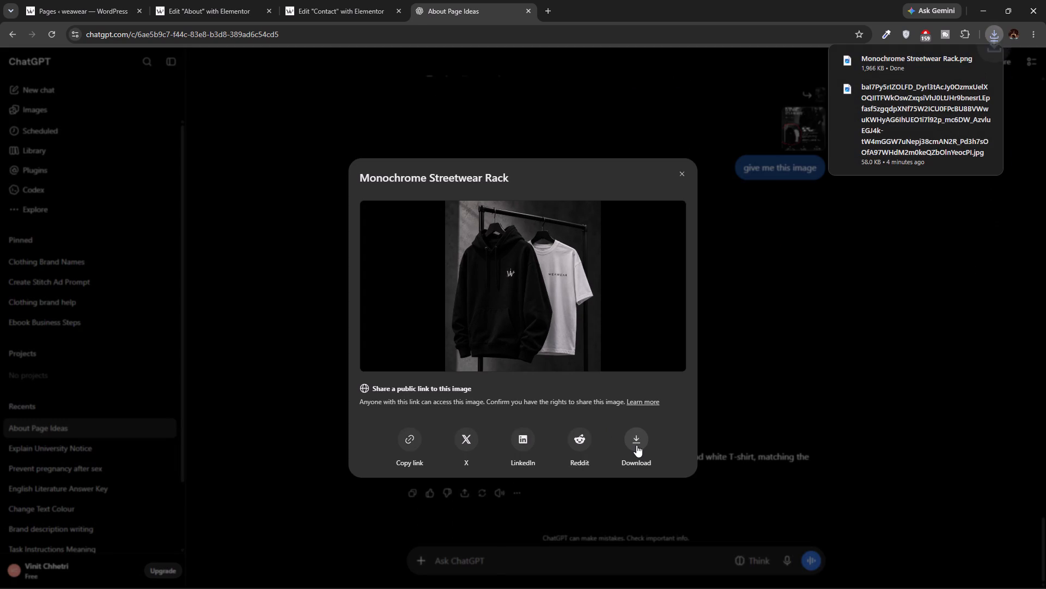
Back in the About page's Elementor editor, upload the Monochrome Streetwear Rack image from Downloads and insert it into the first column's image widget.
{"action": "left_click", "coordinate": [240, 0]}
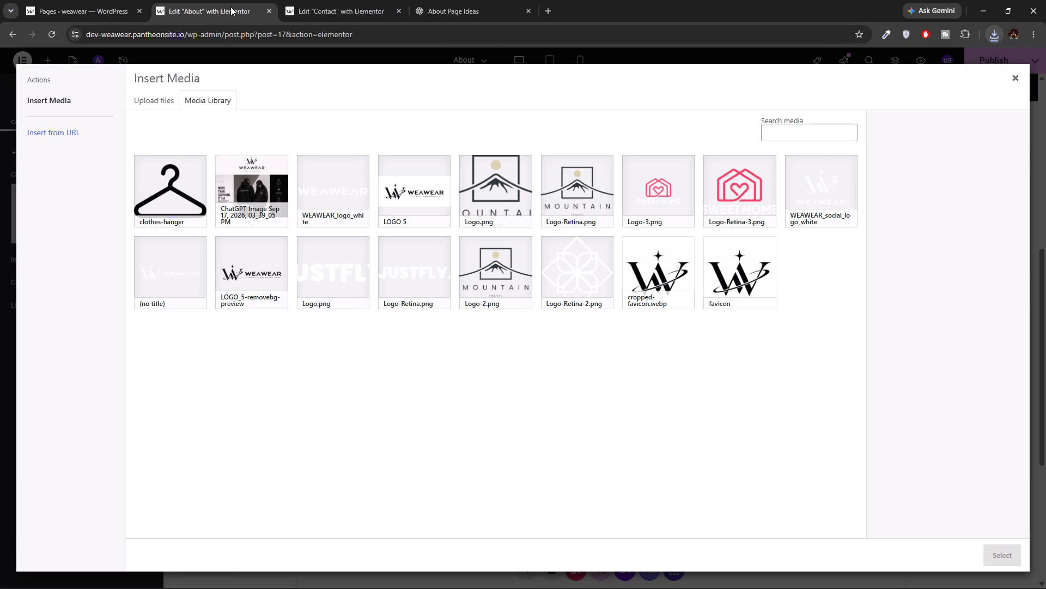
{"action": "left_click", "coordinate": [147, 97]}
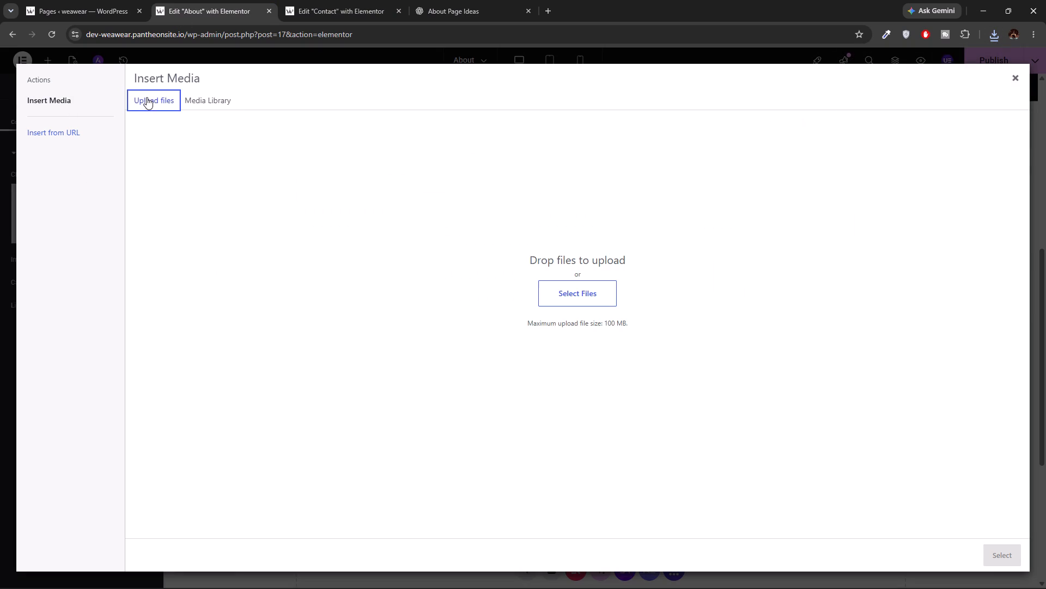
{"action": "left_click", "coordinate": [577, 285]}
{"action": "left_click", "coordinate": [356, 219]}
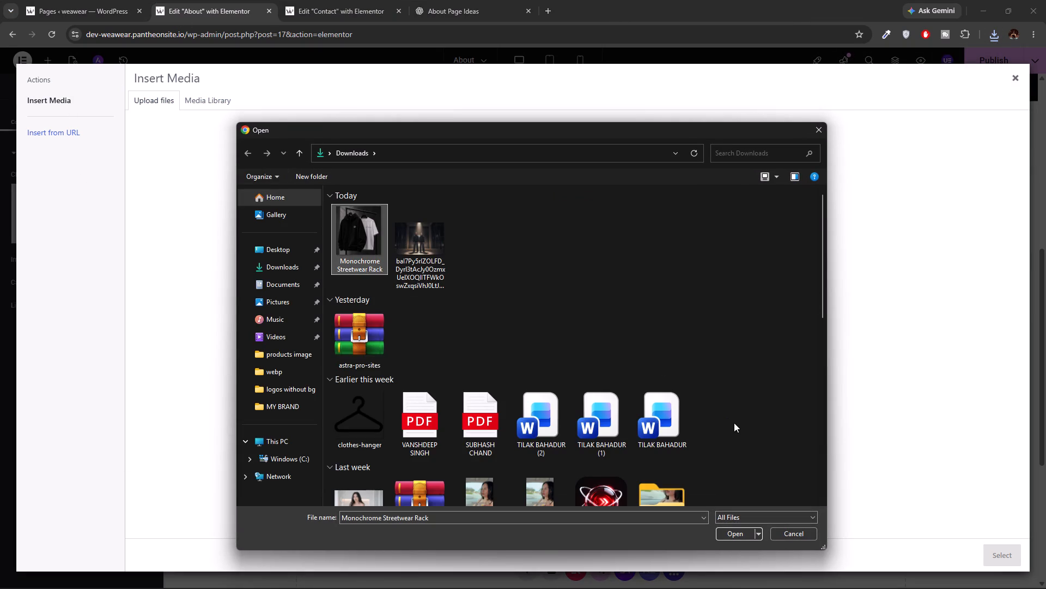
{"action": "left_click", "coordinate": [731, 536]}
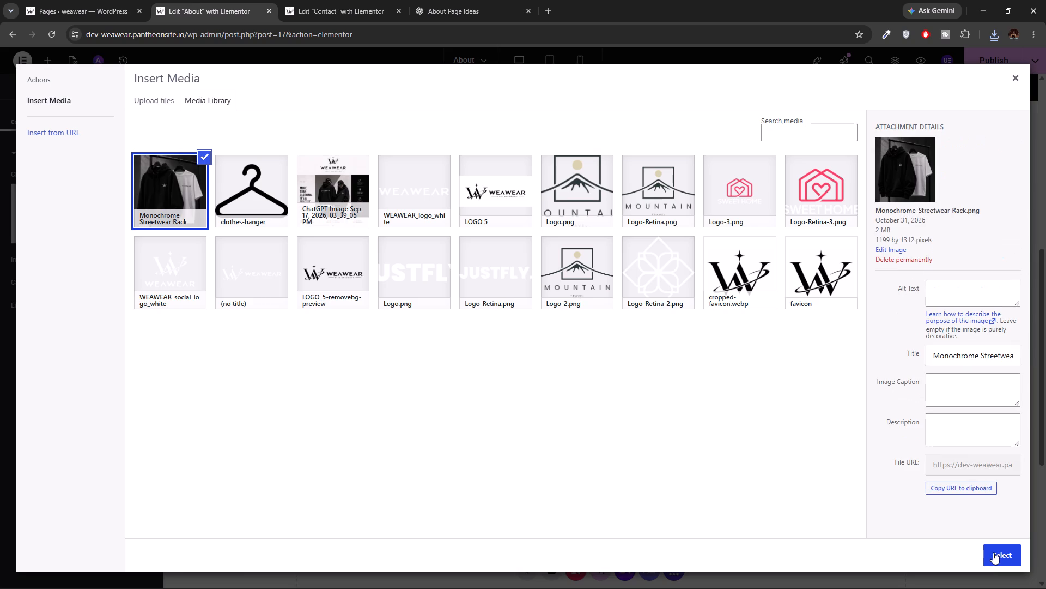
{"action": "left_click", "coordinate": [993, 552]}
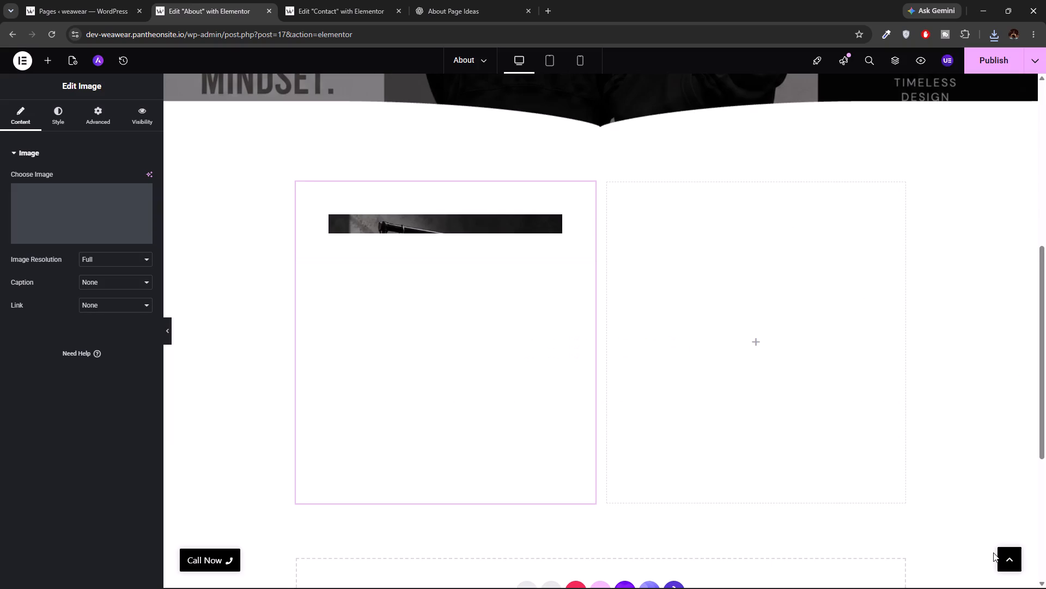
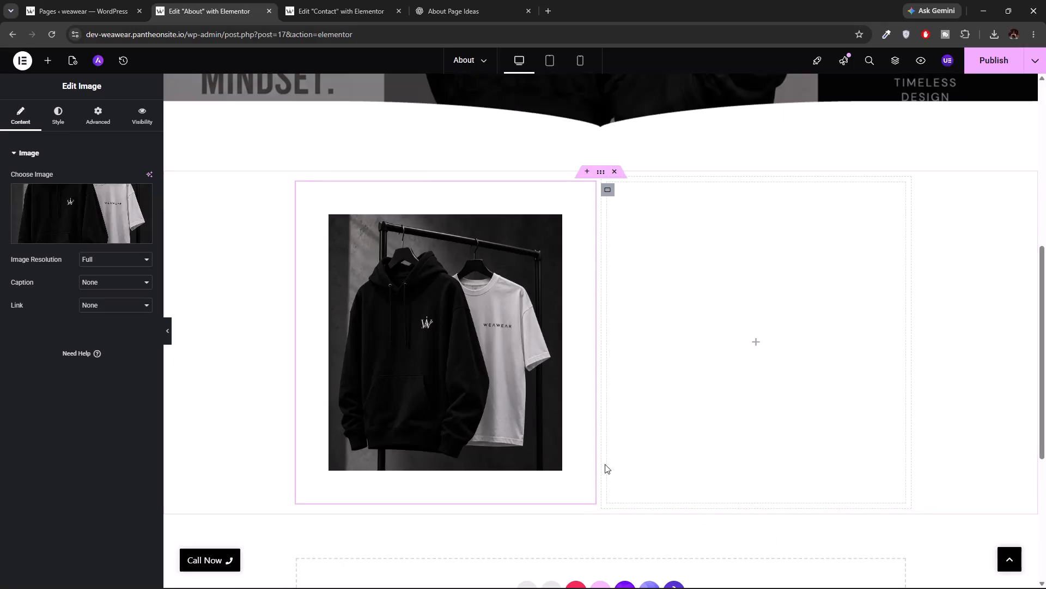
Set the padding of the first column's hoodie and T-shirt image to 0 px on all four sides.
{"action": "left_click", "coordinate": [593, 197]}
{"action": "left_click", "coordinate": [52, 104]}
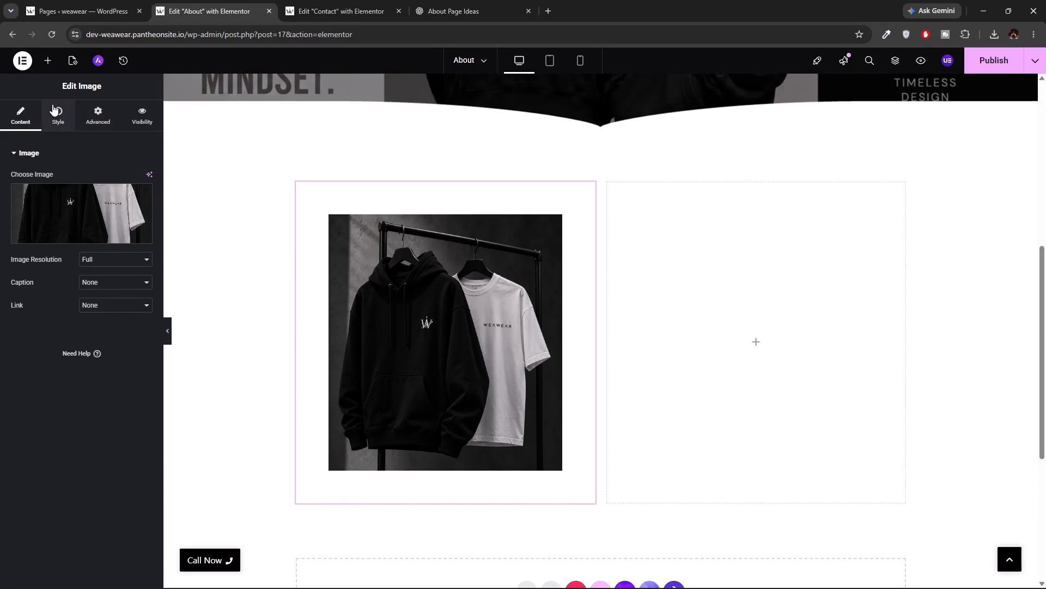
{"action": "left_click", "coordinate": [86, 124]}
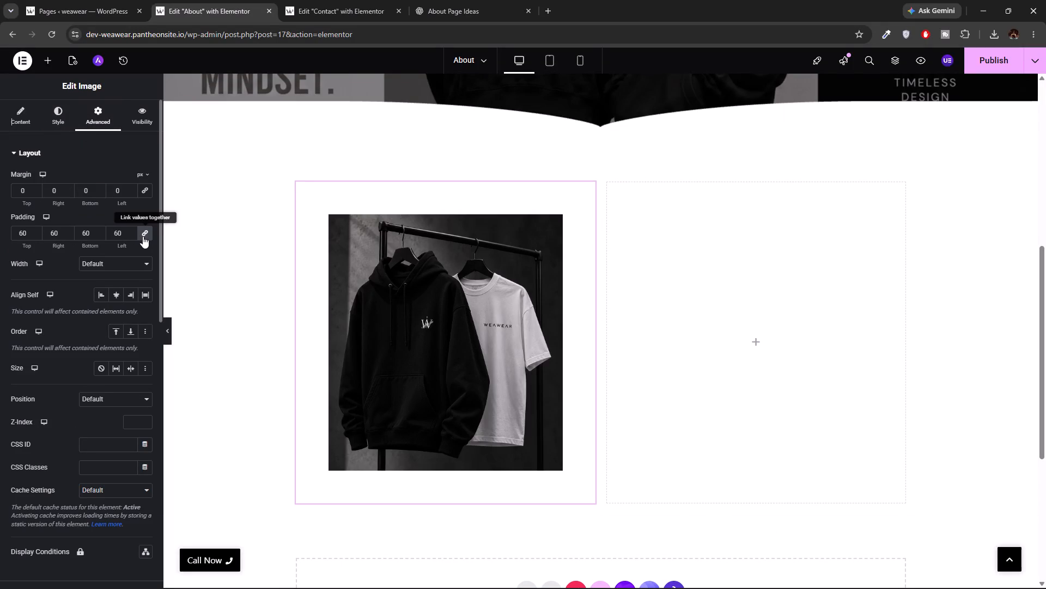
{"action": "left_click", "coordinate": [22, 233]}
{"action": "key", "text": "BackSpace"}
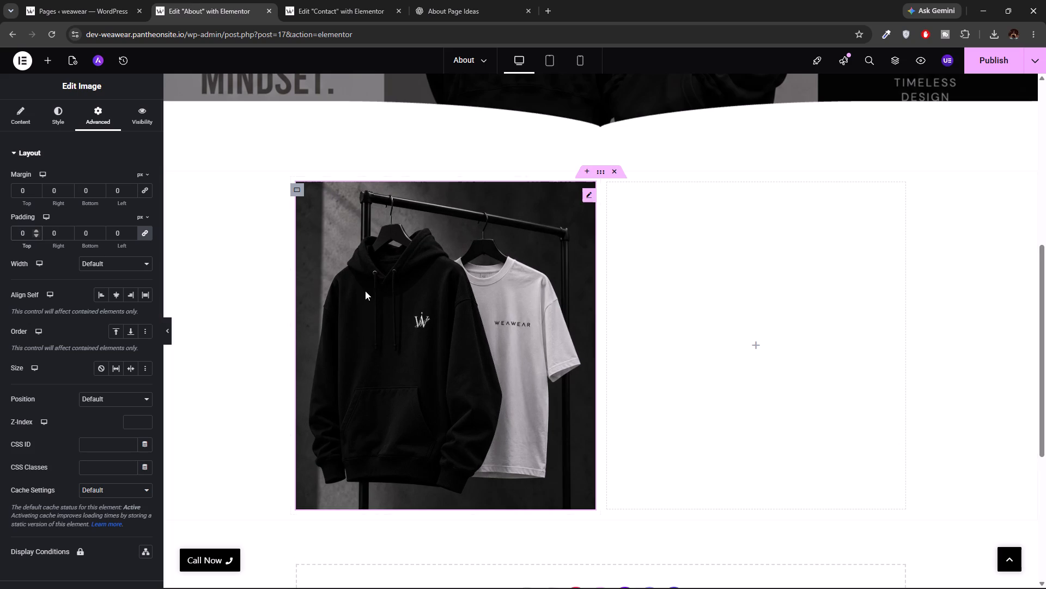